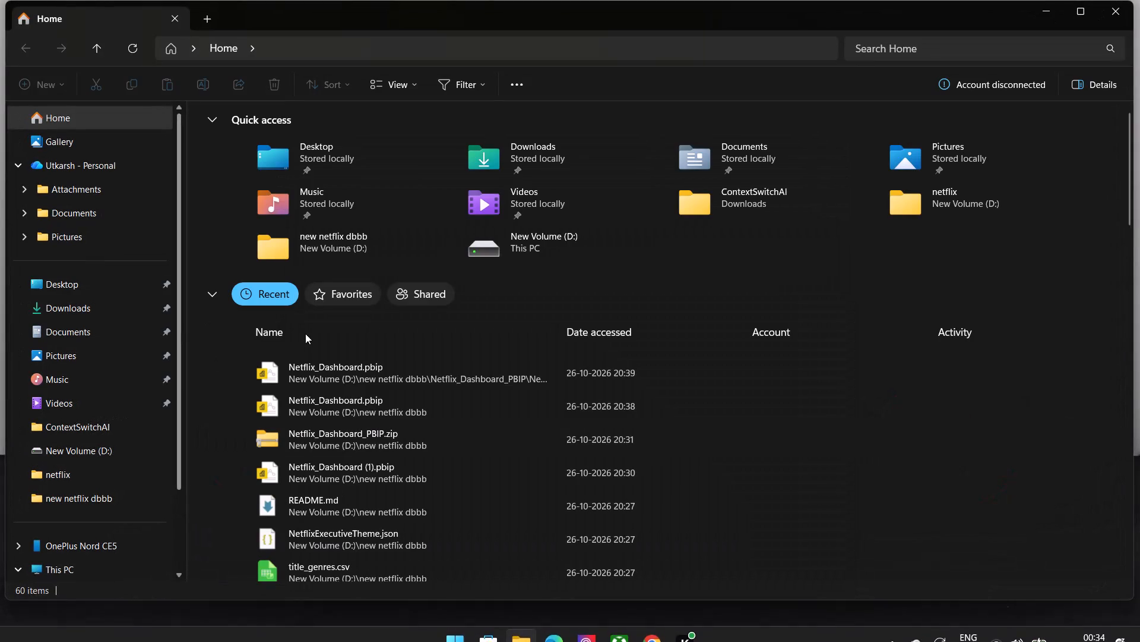
# Open the recent Netflix_Dashboard.pbip from the Netflix_Dashboard_PBIP folder in Power BI Desktop and enable its script visuals.
pyautogui.doubleClick(313, 357)
pyautogui.doubleClick(318, 364)
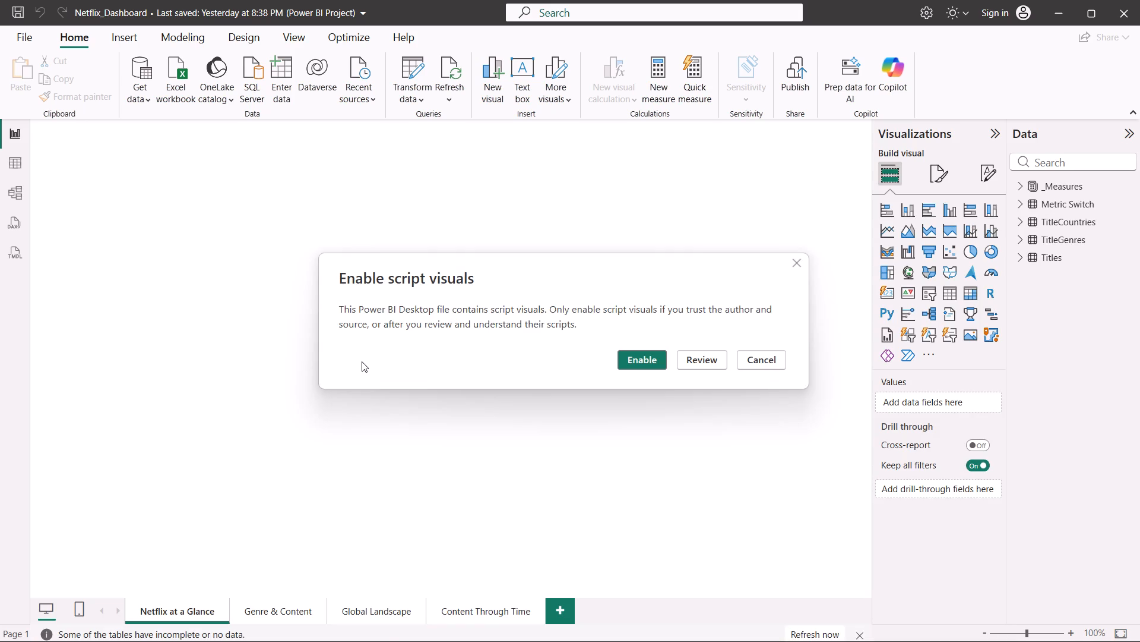
pyautogui.click(648, 362)
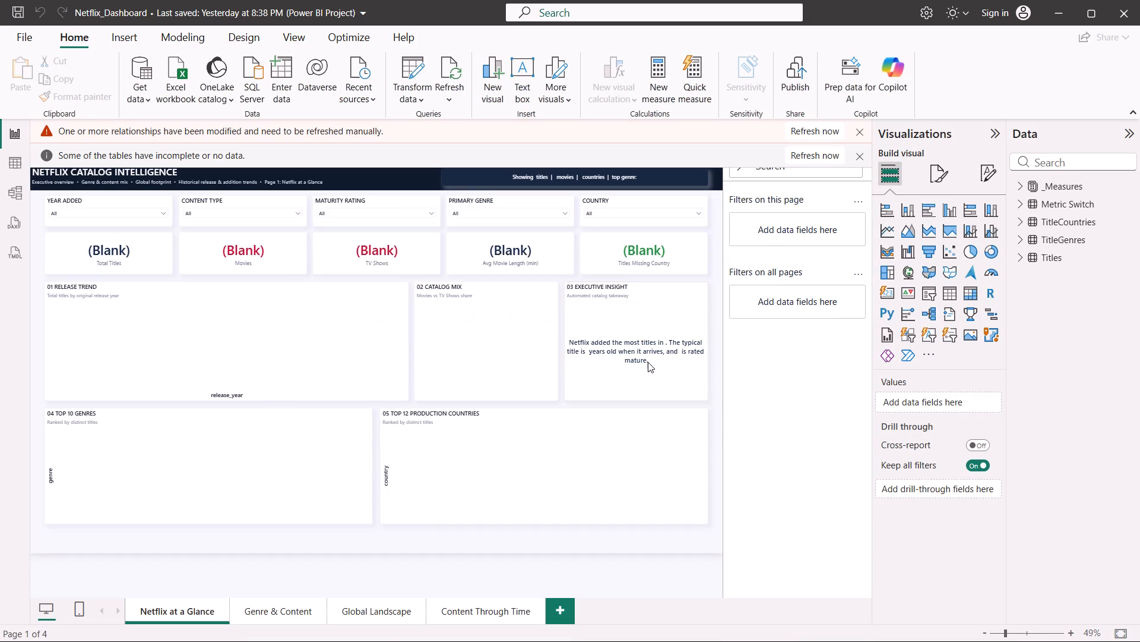
# Refresh the modified relationships and the tables with incomplete data.
pyautogui.click(810, 133)
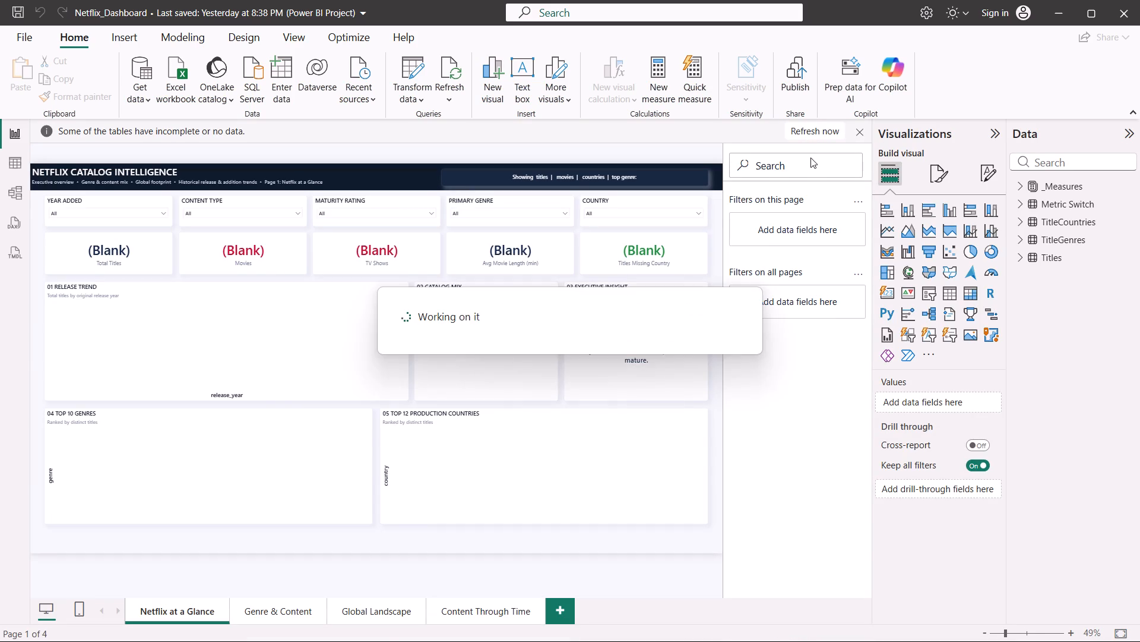
pyautogui.click(812, 131)
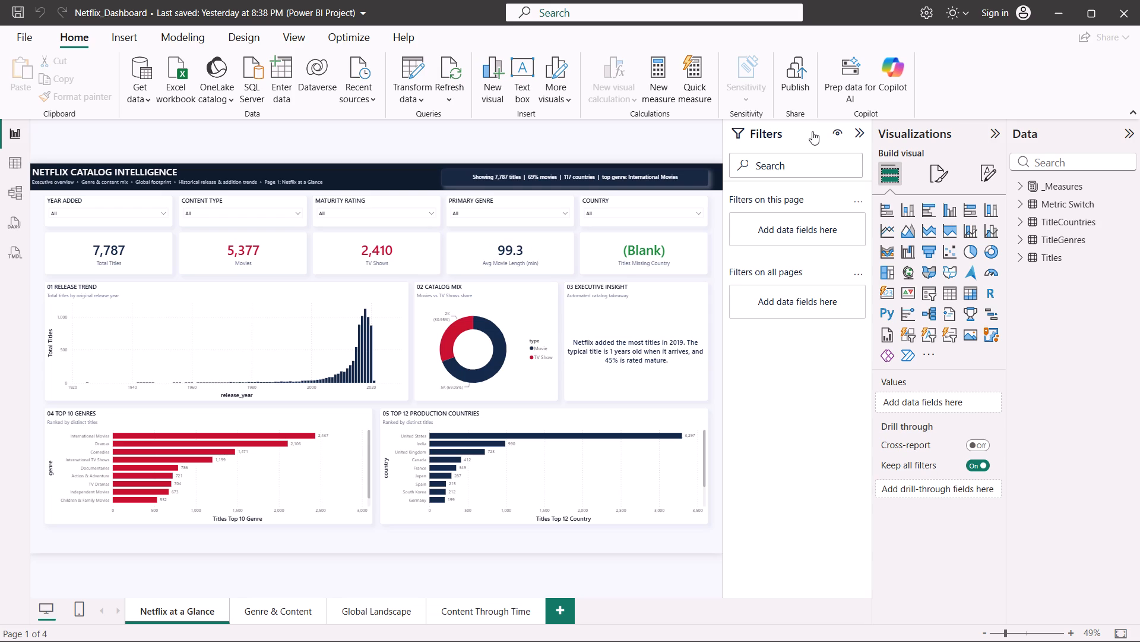
# Review the Genre & Content, Global Landscape and Content Through Time report pages in turn.
pyautogui.click(295, 614)
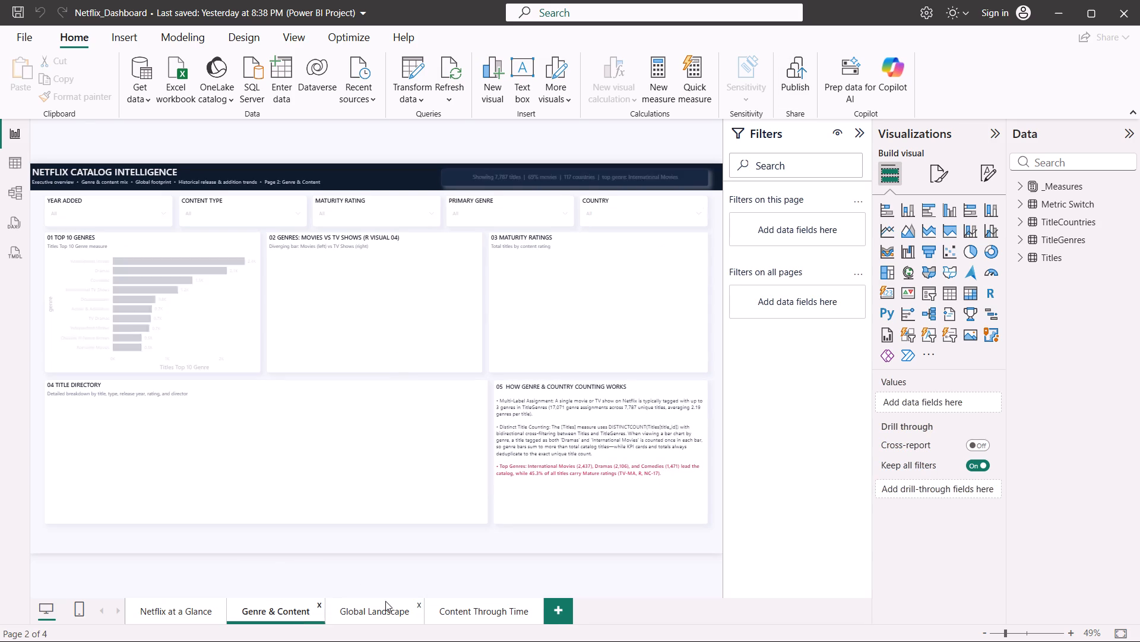
pyautogui.click(388, 610)
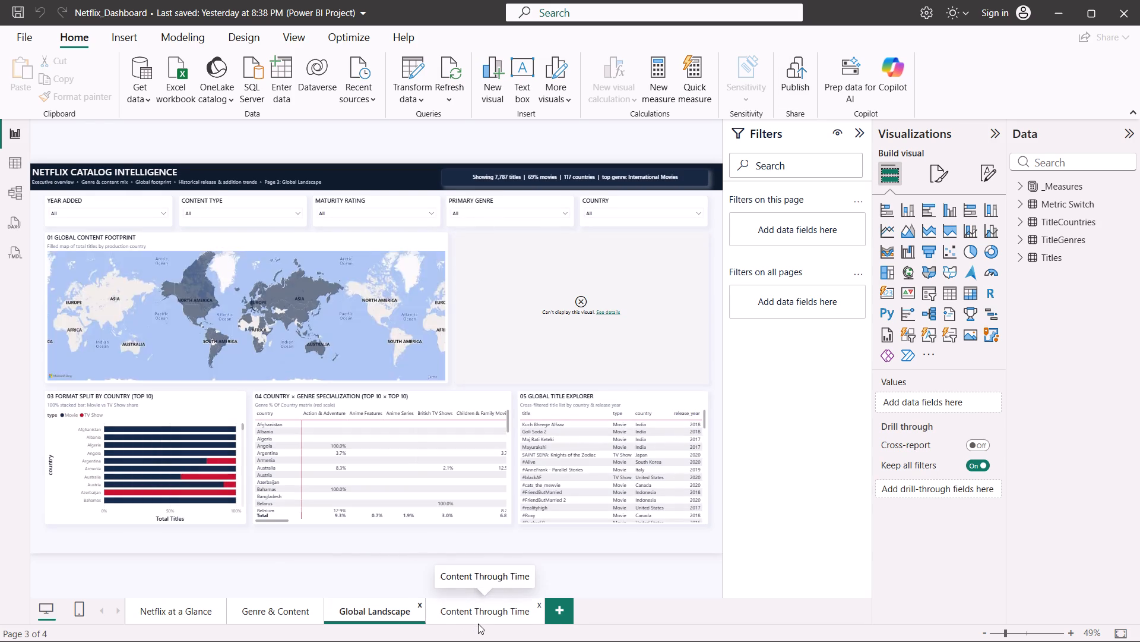
pyautogui.click(486, 627)
pyautogui.click(485, 624)
pyautogui.click(485, 621)
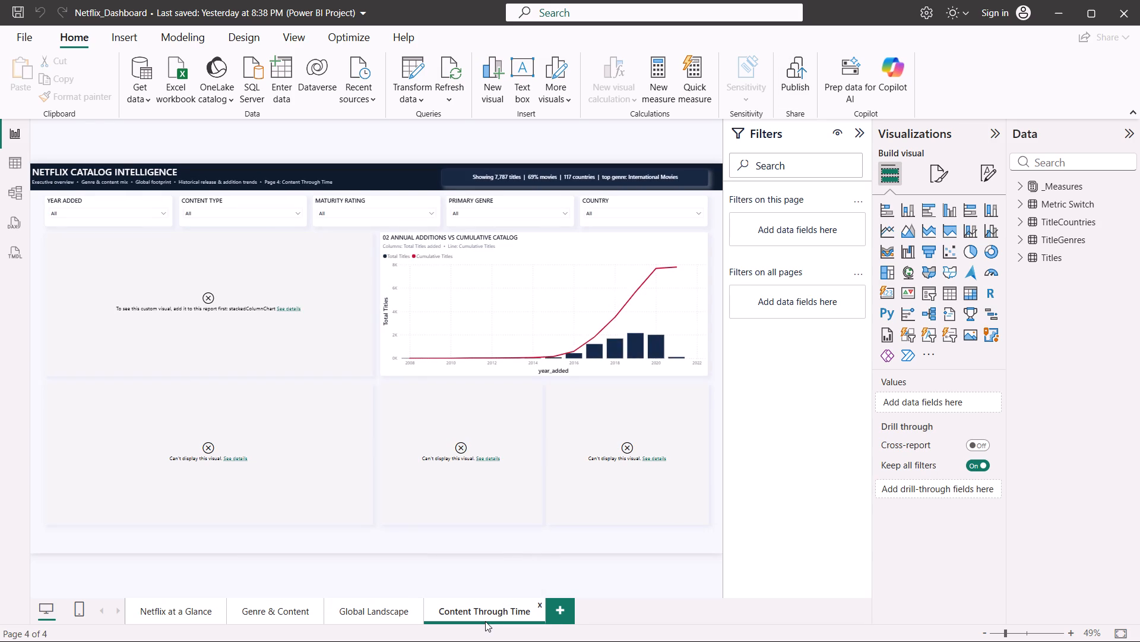
# Move the stackedColumnChart visual on the Content Through Time page up and to the left, toward the page header.
pyautogui.moveTo(341, 416); pyautogui.dragTo(183, 316)
pyautogui.hscroll(-2, 489, 435)
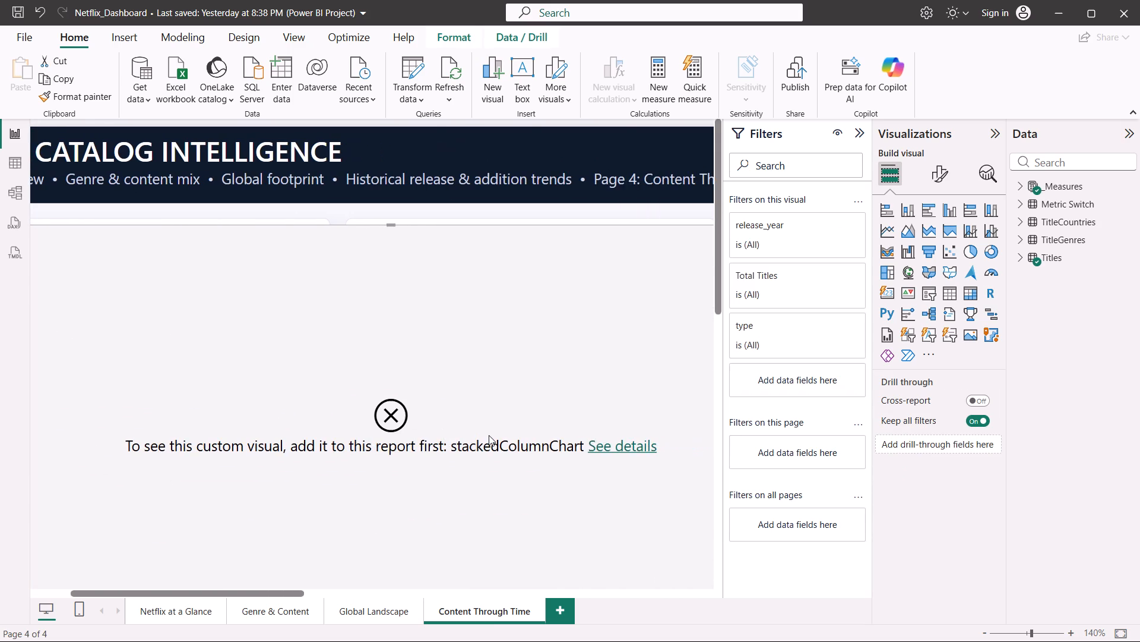
pyautogui.hscroll(-1, 489, 435)
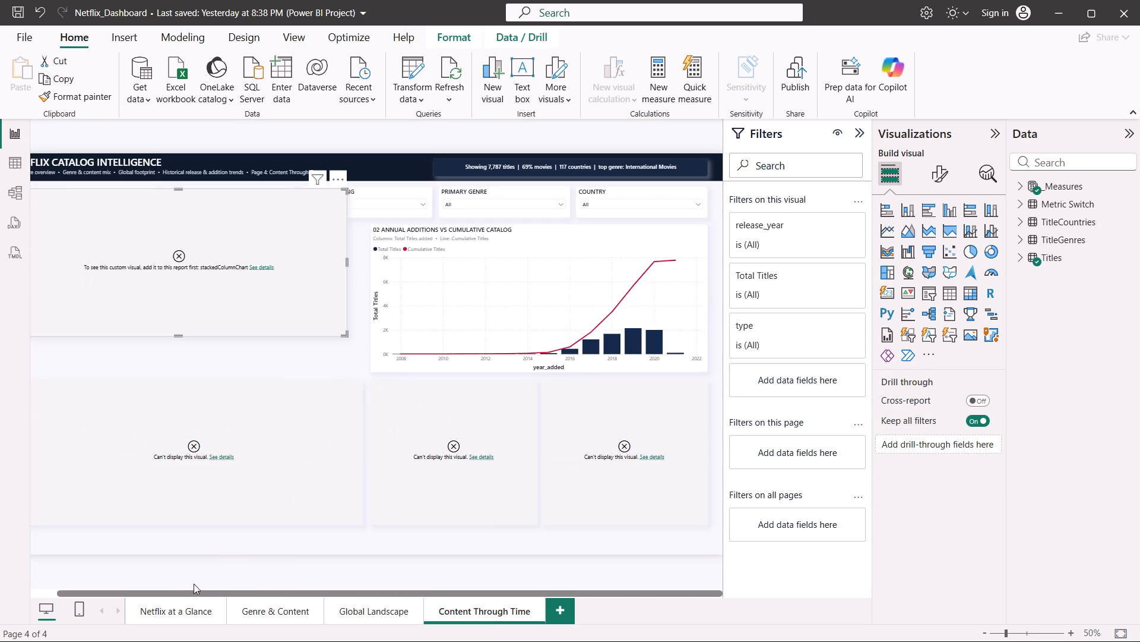
# Return to the Netflix at a Glance report page.
pyautogui.click(183, 606)
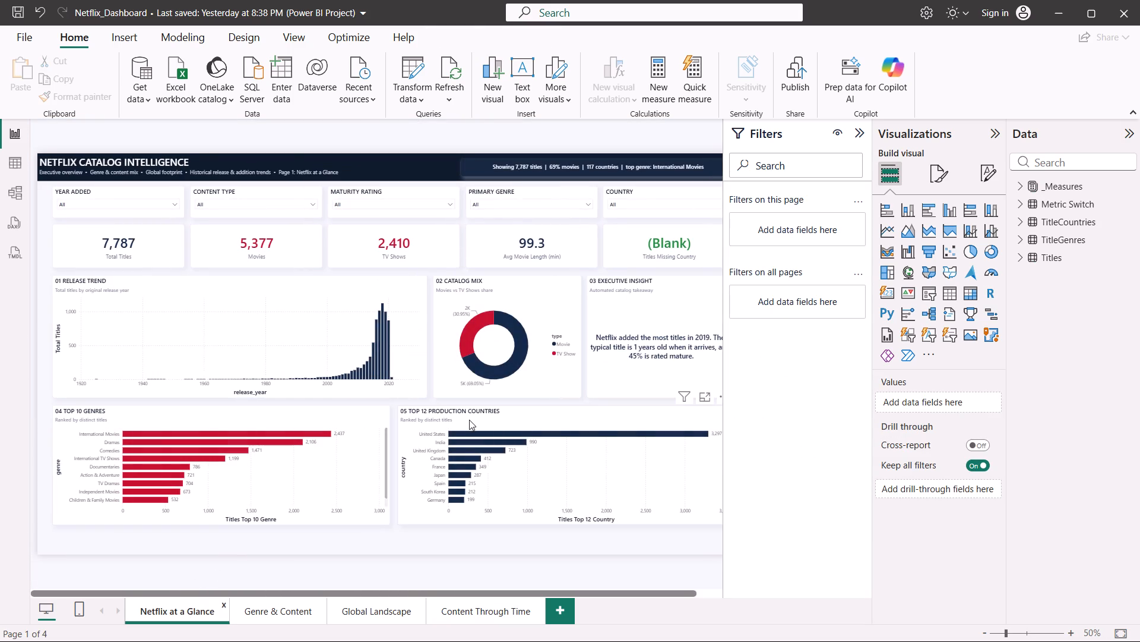
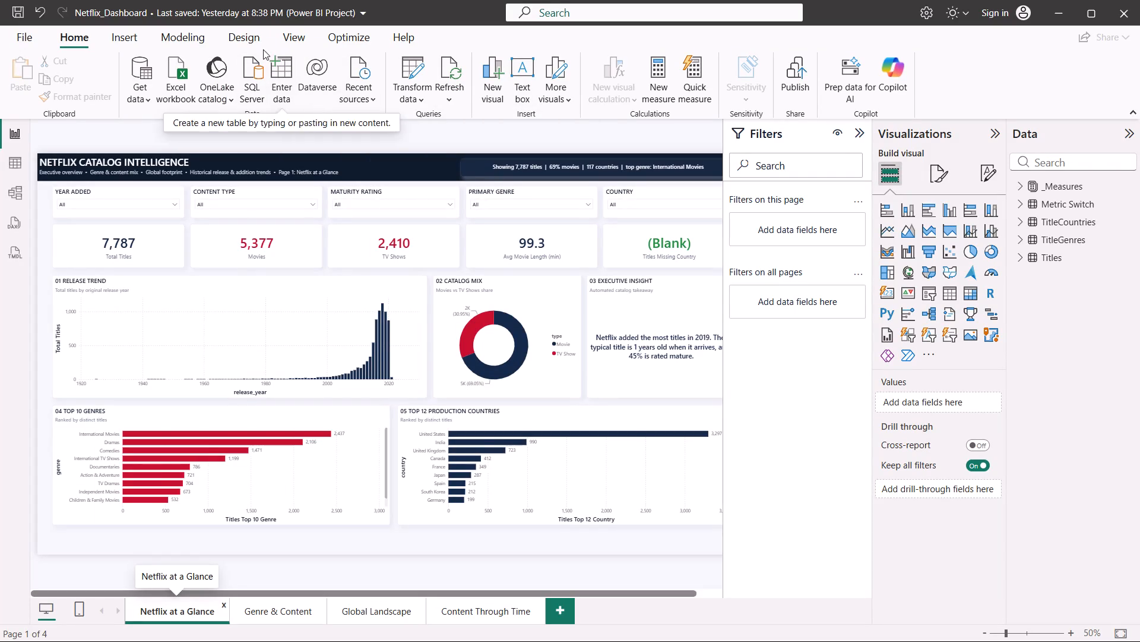
# Open the theme customization settings for the report.
pyautogui.click(282, 40)
pyautogui.click(249, 40)
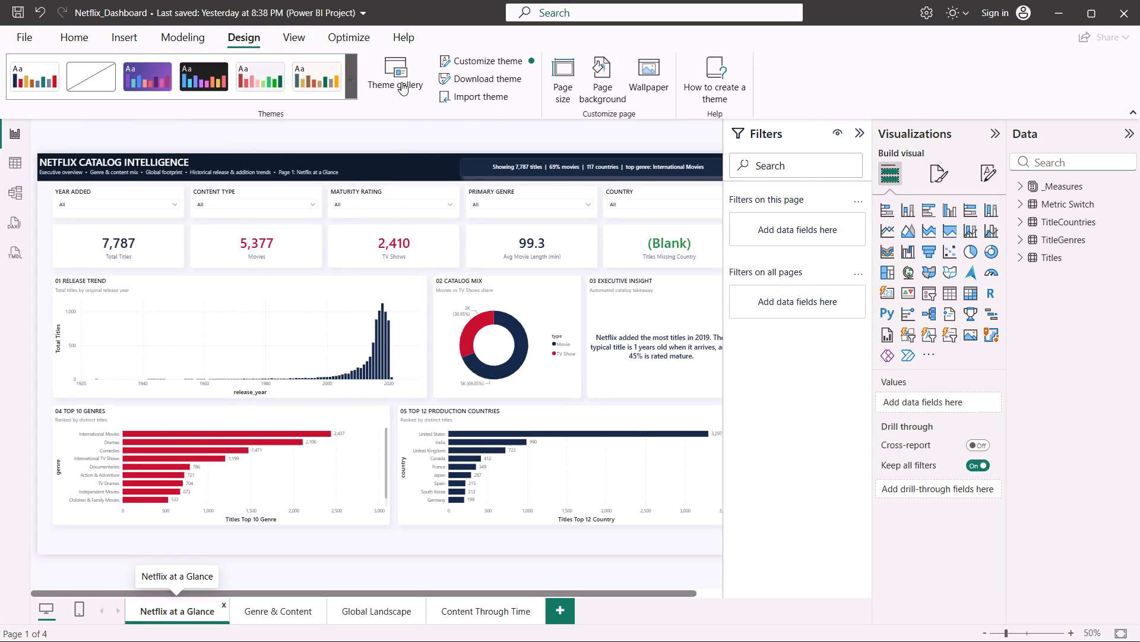
pyautogui.click(498, 68)
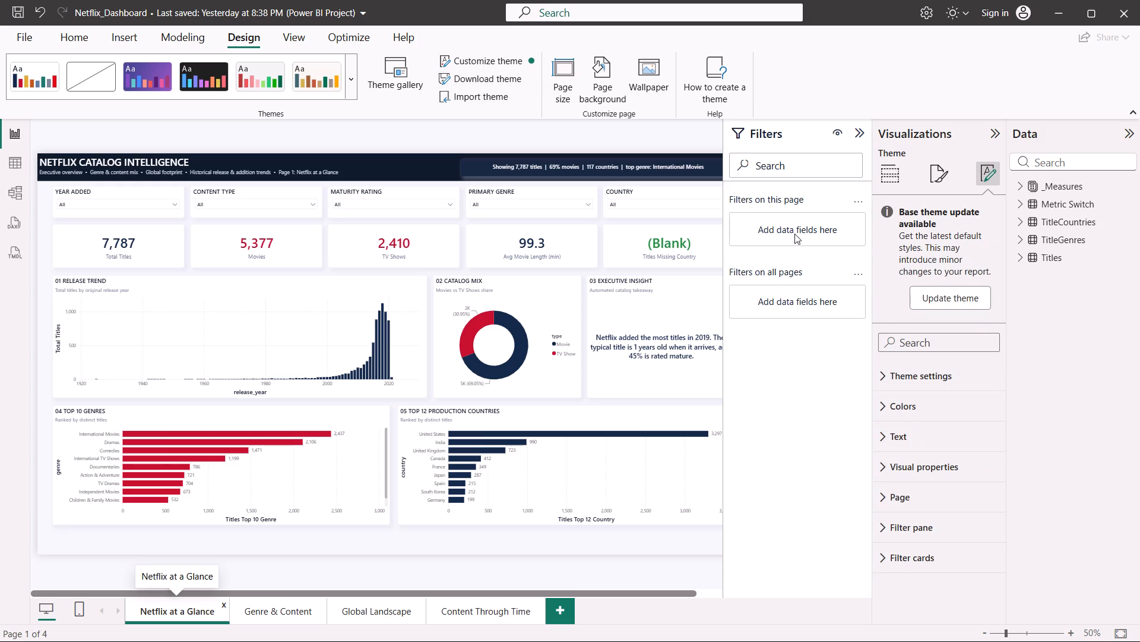
# Switch to Chrome and search the web for the best Power BI theme JSON.
pyautogui.hotkey('alt', 'Tab')
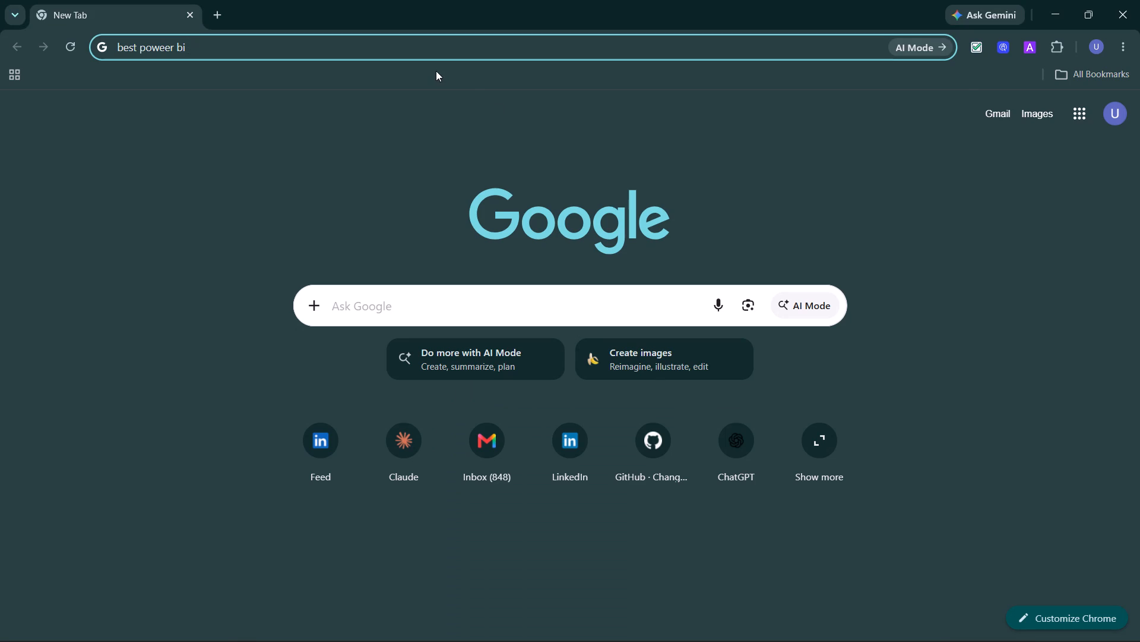
pyautogui.write('theme')
pyautogui.press('space')
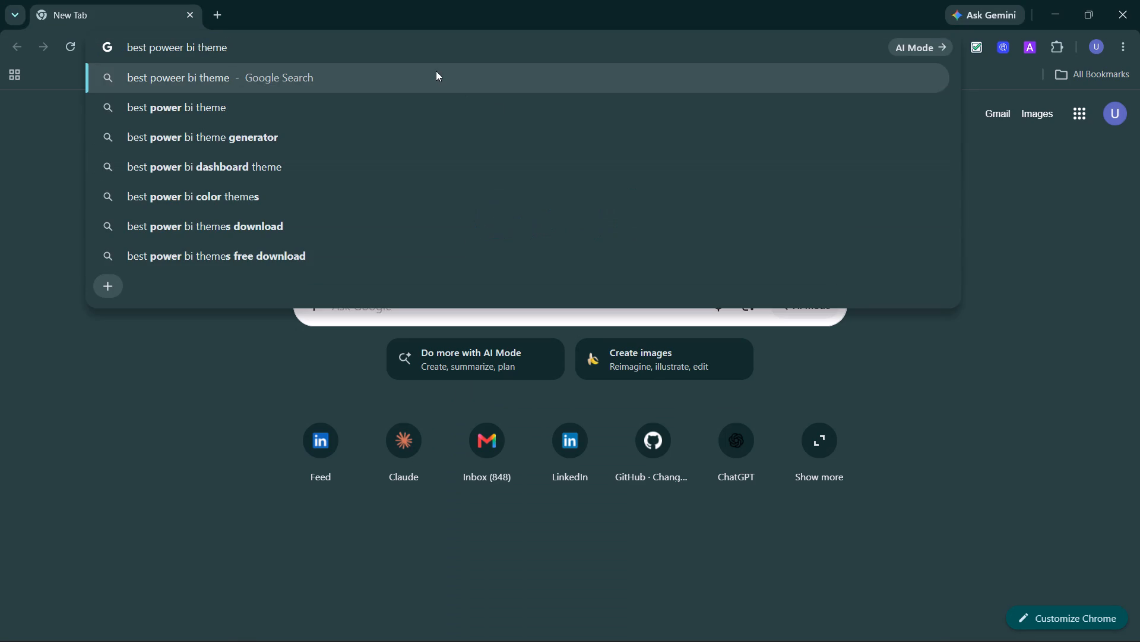
pyautogui.write('json')
pyautogui.press('space')
pyautogui.press('Return')
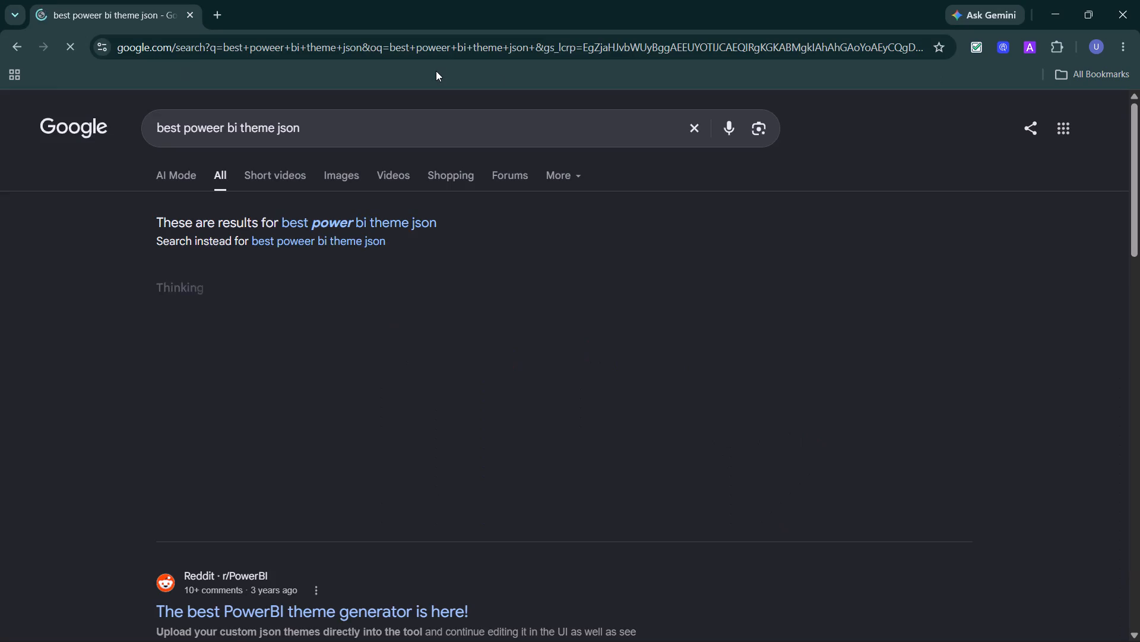
# Open the Reddit post about the best PowerBI theme generator and follow its link to the PowerBI.tips tool.
pyautogui.scroll(-1, 305, 409)
pyautogui.click(318, 533)
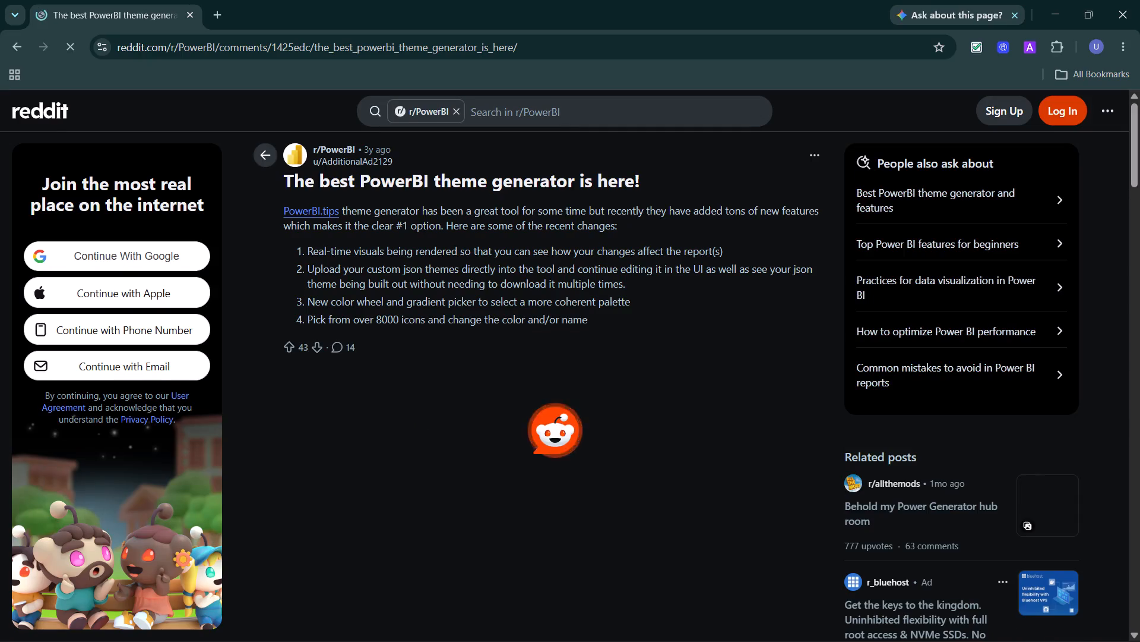
pyautogui.click(324, 213)
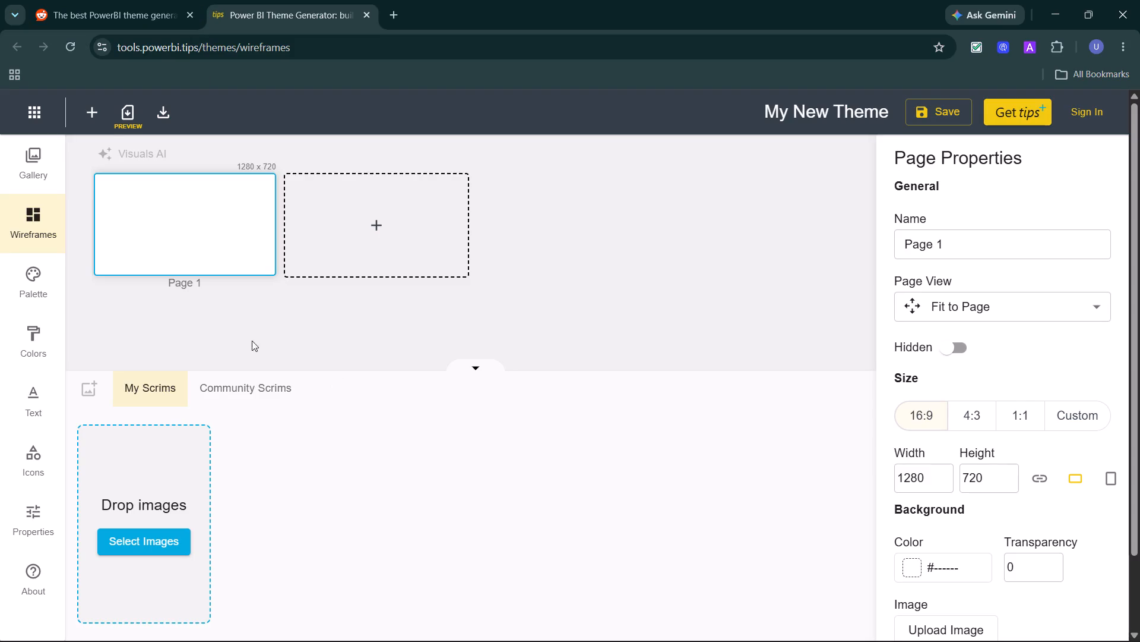
pyautogui.click(134, 2)
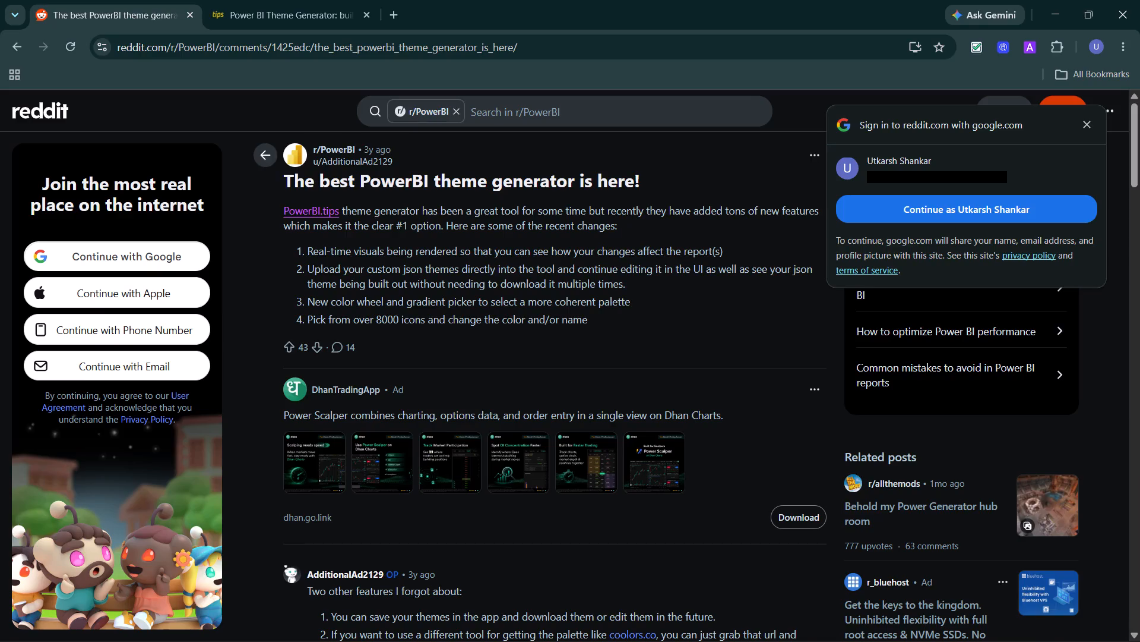
pyautogui.click(298, 0)
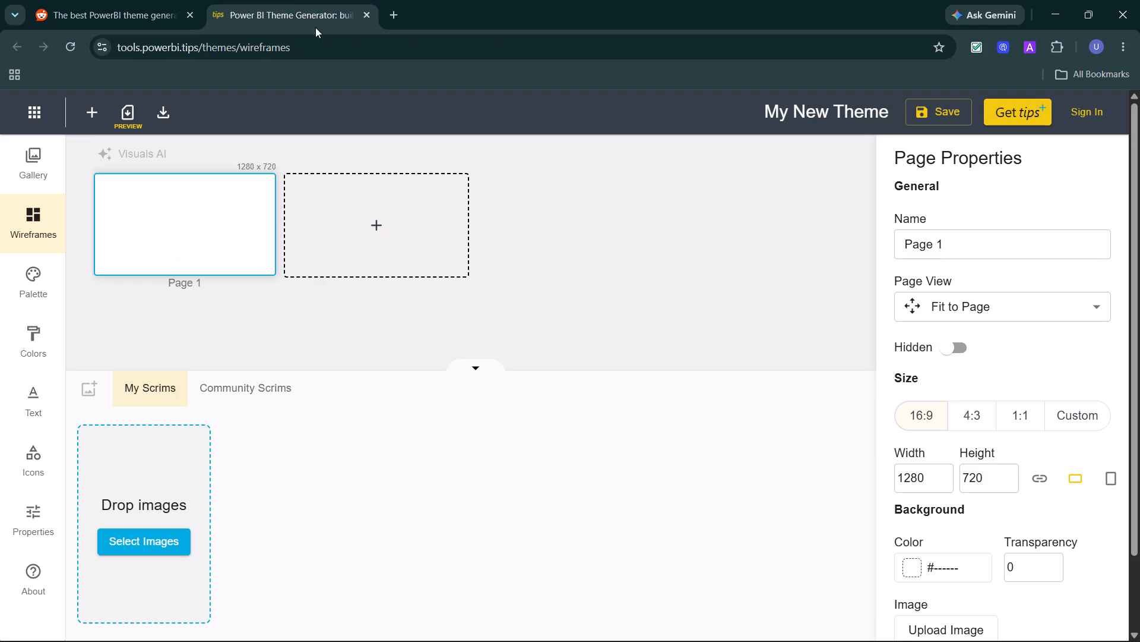
# Download the Classroom template with the blue and yellow pages from the PowerBI.tips theme gallery.
pyautogui.scroll(-1, 481, 424)
pyautogui.scroll(3, 481, 424)
pyautogui.hscroll(6, 195, 303)
pyautogui.click(27, 153)
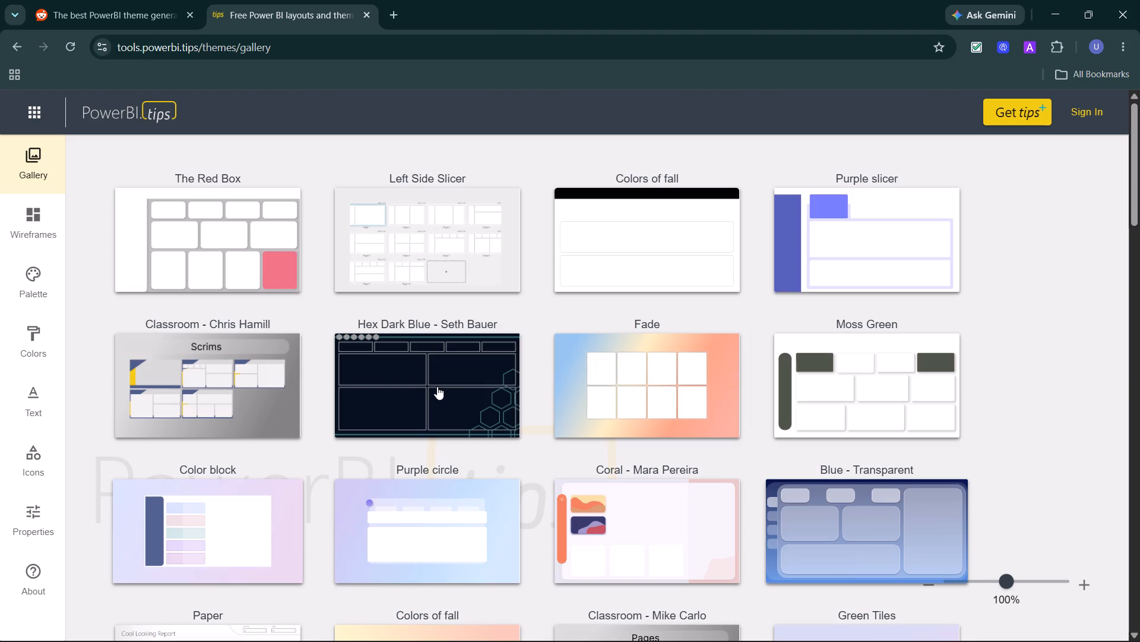
pyautogui.click(246, 377)
pyautogui.click(833, 593)
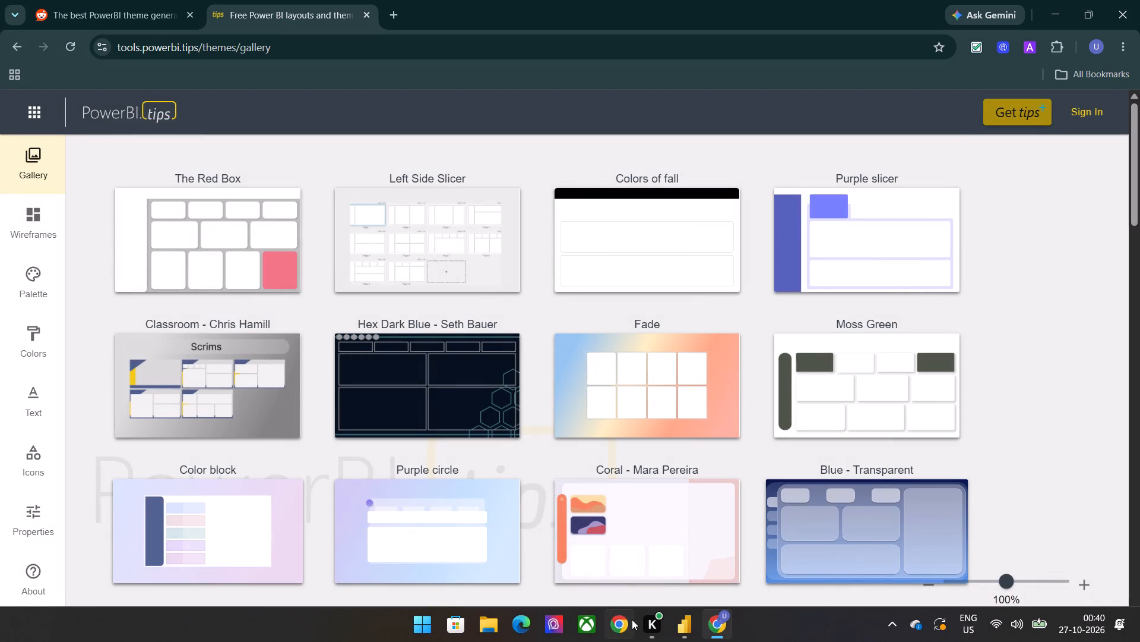
pyautogui.click(261, 410)
pyautogui.scroll(-1, 555, 396)
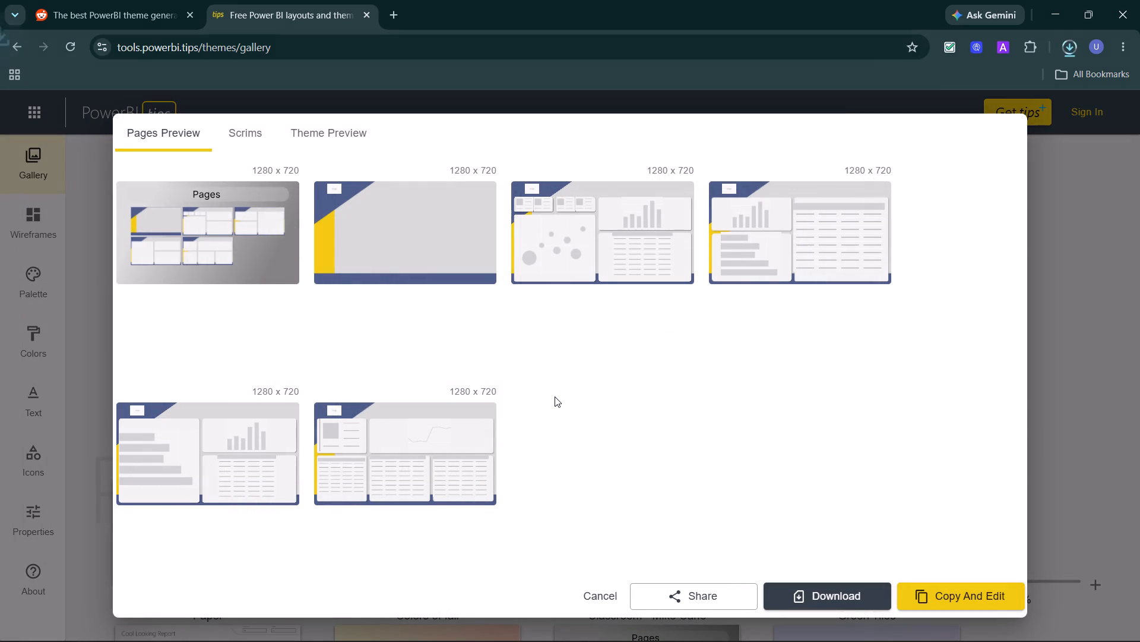
# Open the downloaded Classroom zip, examine its Report and SemanticModel folders, and close Chrome's download history.
pyautogui.hotkey('ctrl', 'j')
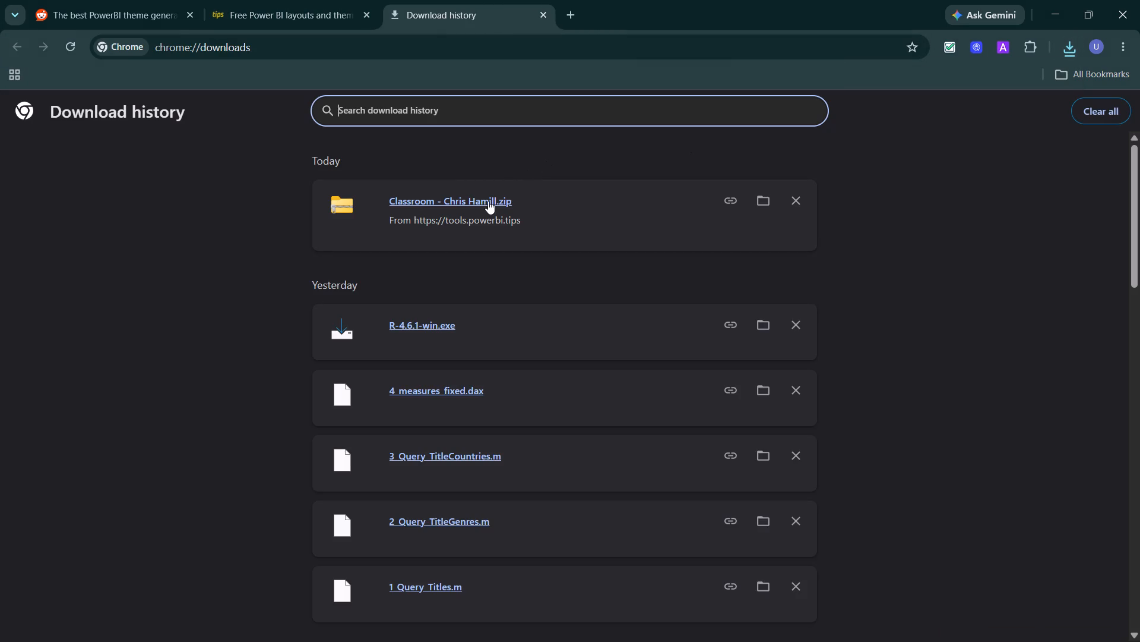
pyautogui.click(488, 201)
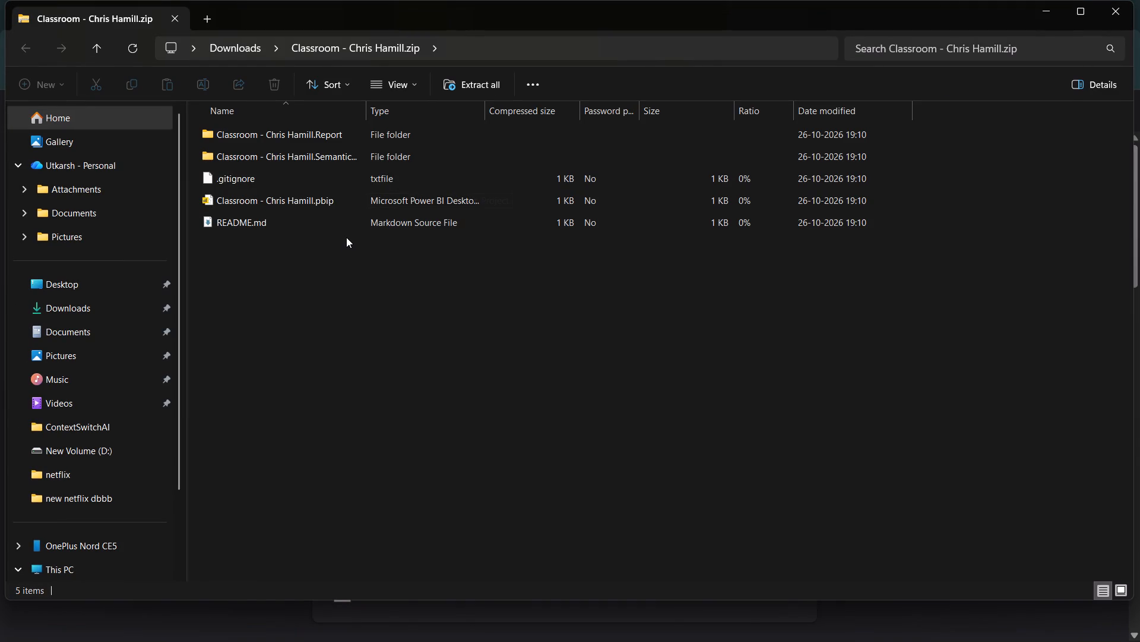
pyautogui.doubleClick(330, 140)
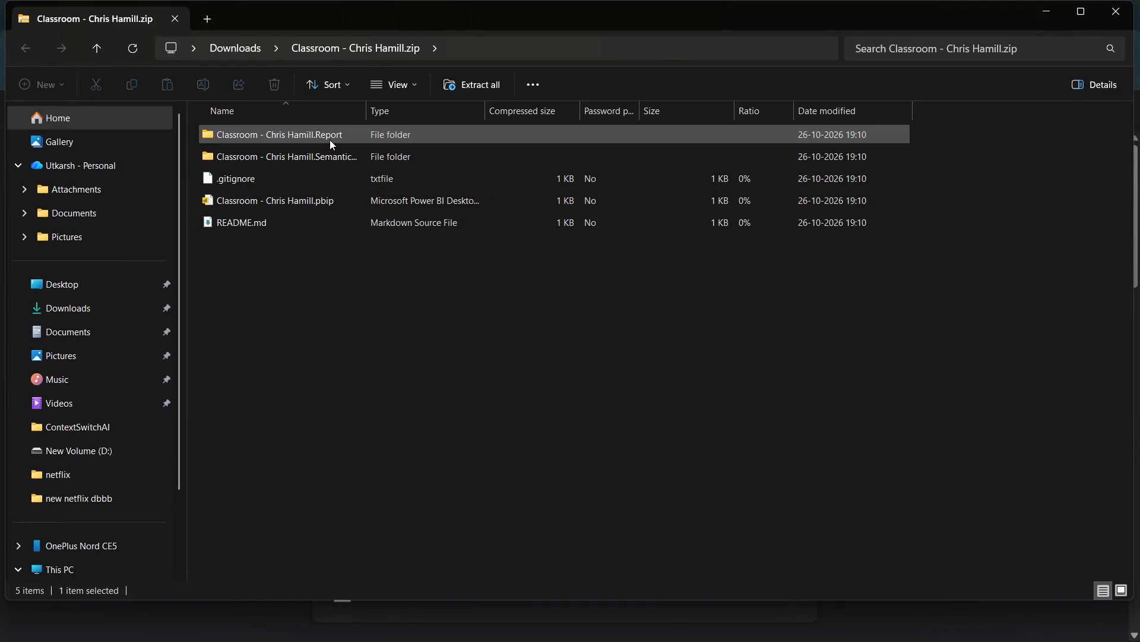
pyautogui.click(30, 57)
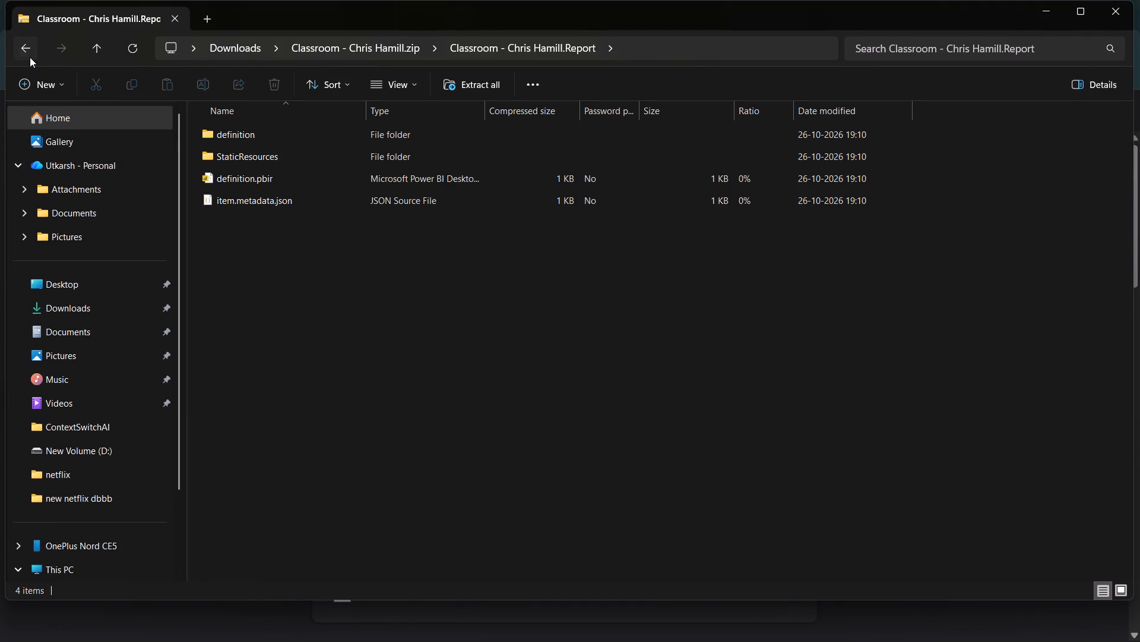
pyautogui.doubleClick(251, 150)
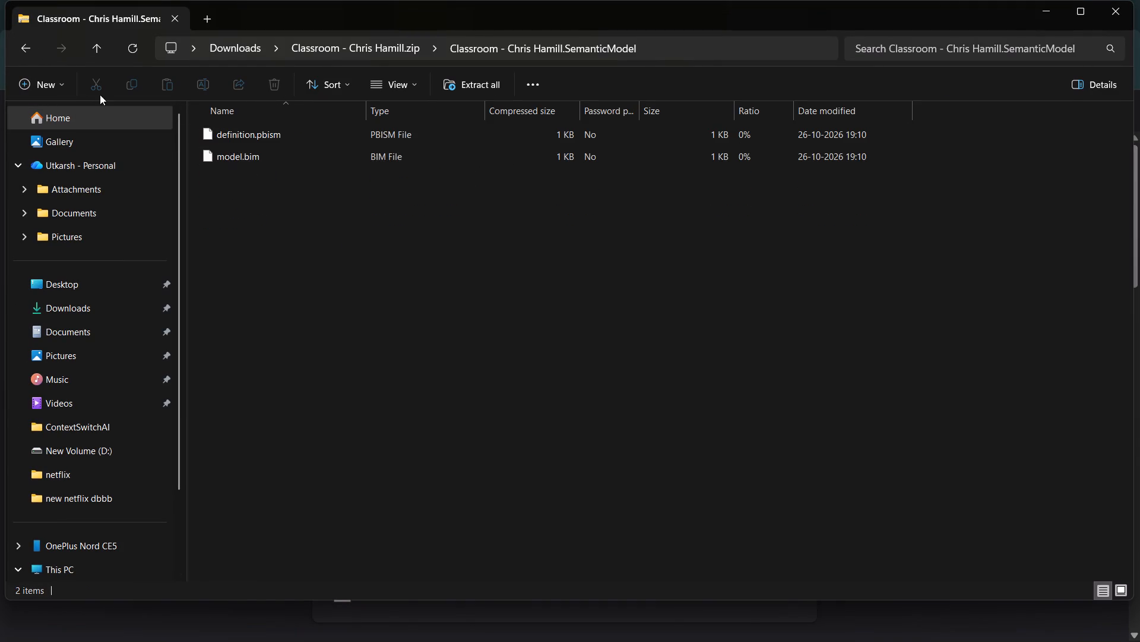
pyautogui.click(23, 46)
pyautogui.hotkey('alt', 'Tab')
pyautogui.hotkey('ctrl', 'w')
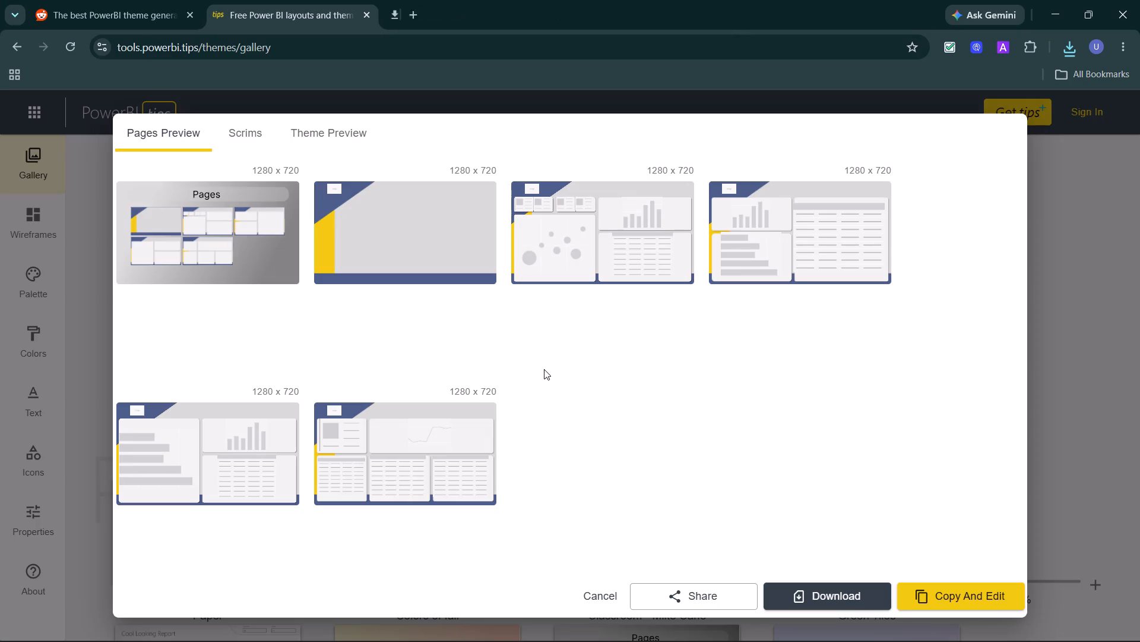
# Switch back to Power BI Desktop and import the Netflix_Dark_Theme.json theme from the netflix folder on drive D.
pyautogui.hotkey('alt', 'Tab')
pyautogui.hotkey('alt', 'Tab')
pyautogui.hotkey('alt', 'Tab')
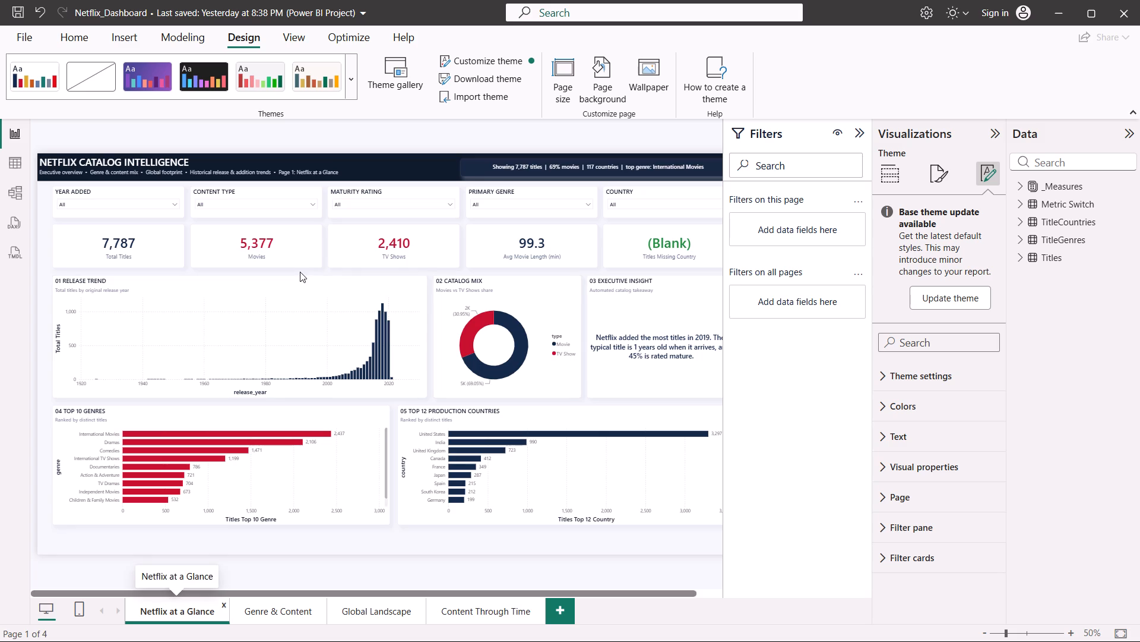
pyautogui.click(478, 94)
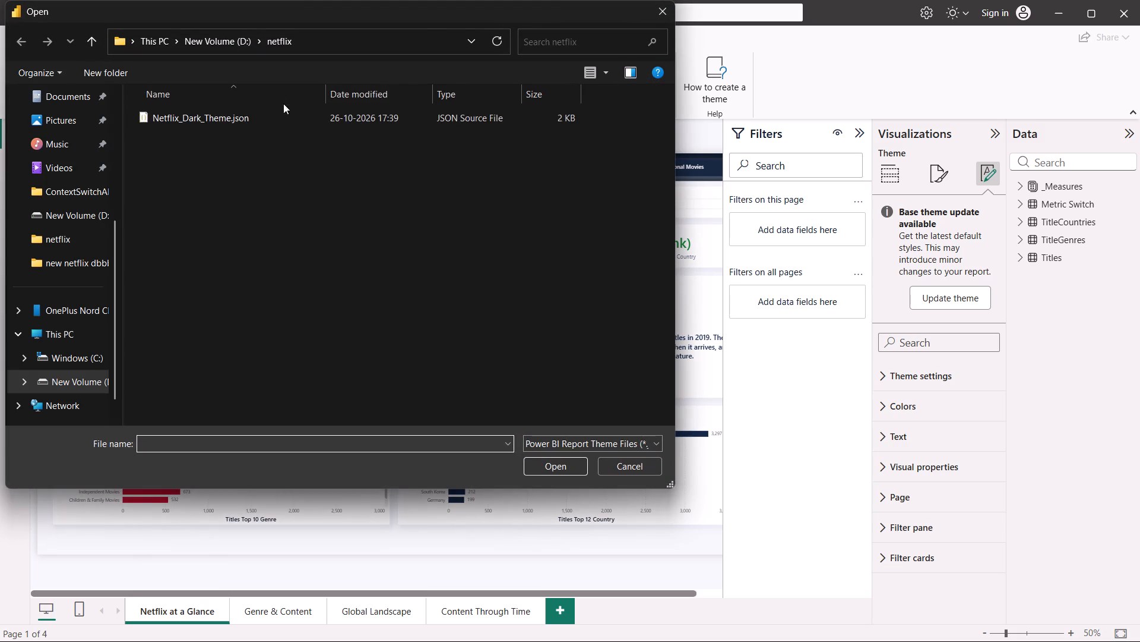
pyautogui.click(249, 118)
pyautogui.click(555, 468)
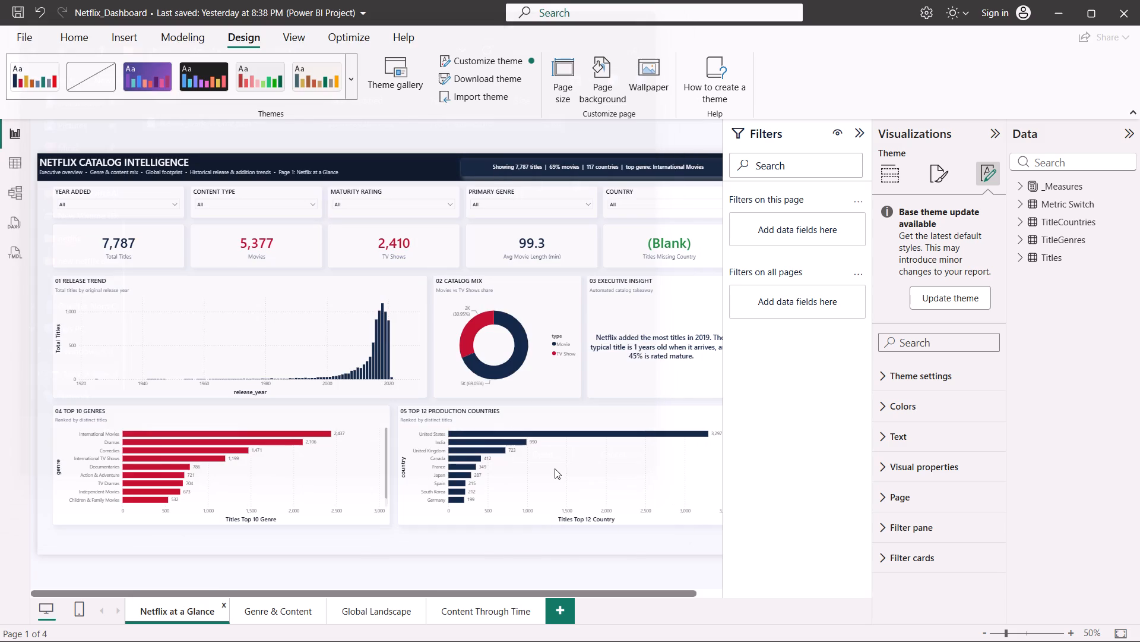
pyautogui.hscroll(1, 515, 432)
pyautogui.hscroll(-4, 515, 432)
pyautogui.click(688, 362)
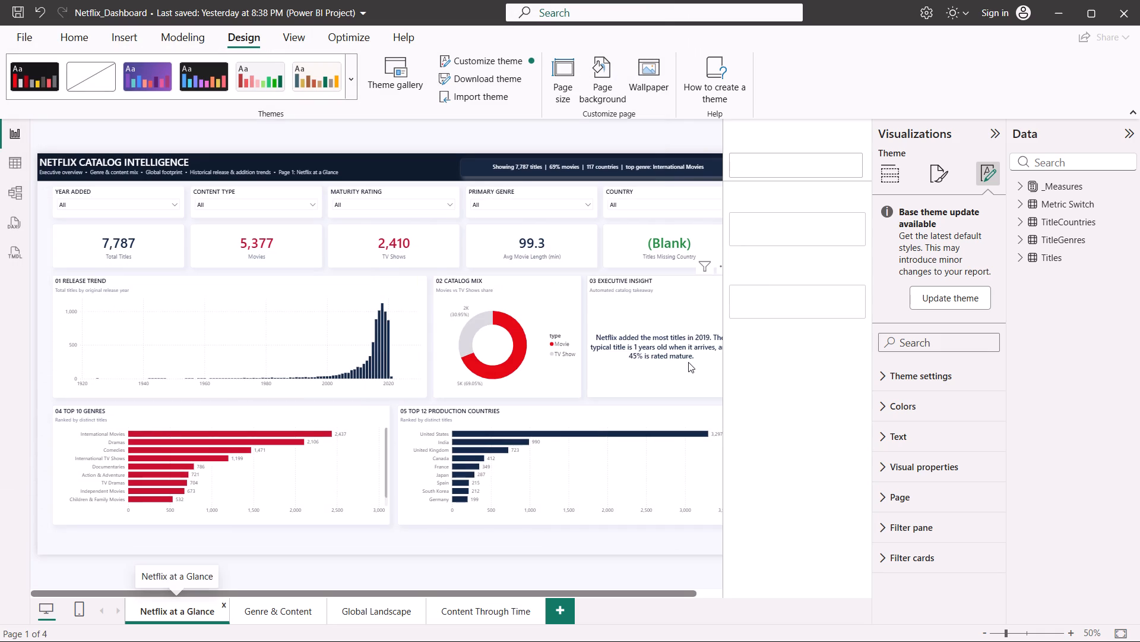
# Check how the imported theme looks across the Genre & Content, Global Landscape, Content Through Time and Netflix at a Glance pages.
pyautogui.click(271, 603)
pyautogui.click(400, 618)
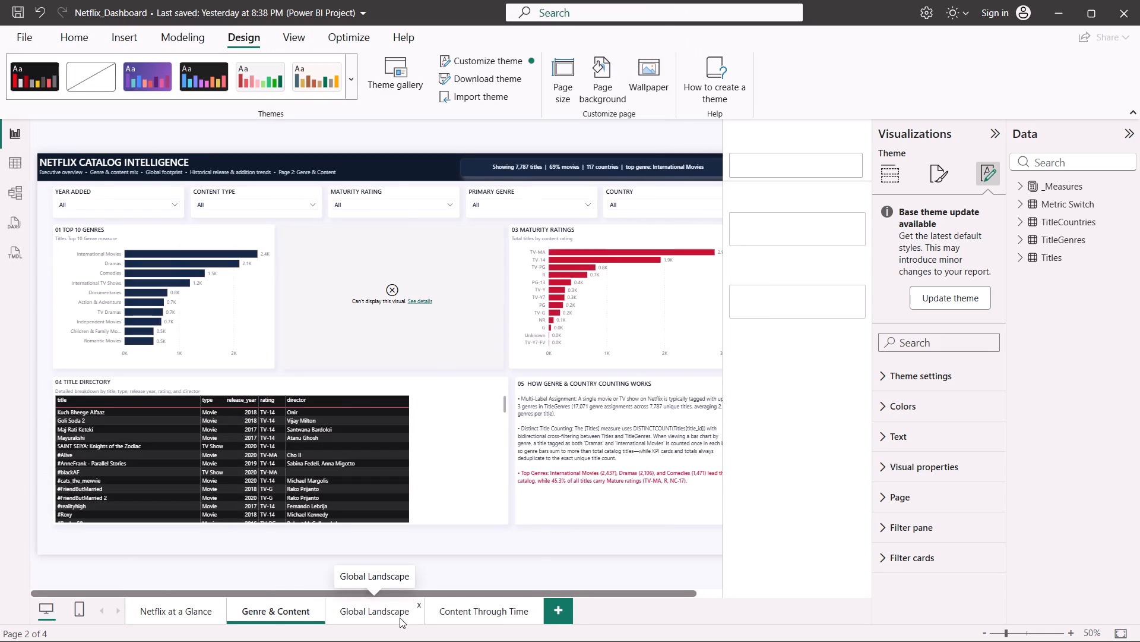
pyautogui.click(455, 613)
pyautogui.hscroll(2, 327, 627)
pyautogui.click(145, 616)
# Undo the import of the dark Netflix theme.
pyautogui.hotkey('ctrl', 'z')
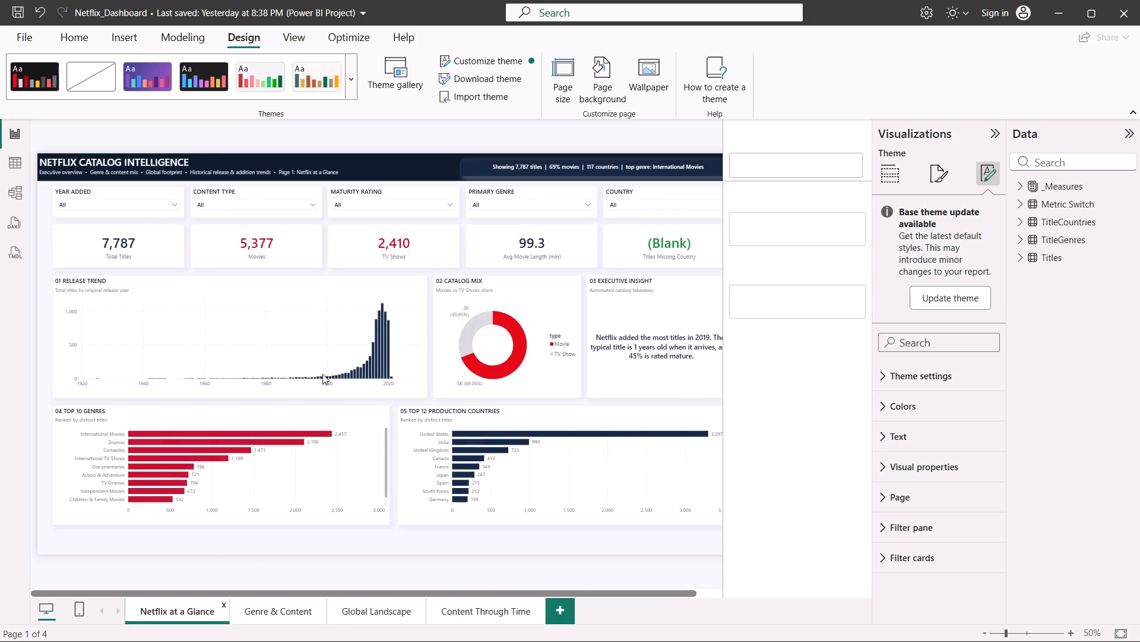
# Update the report's base theme to the latest default styles and expand the theme settings.
pyautogui.click(486, 57)
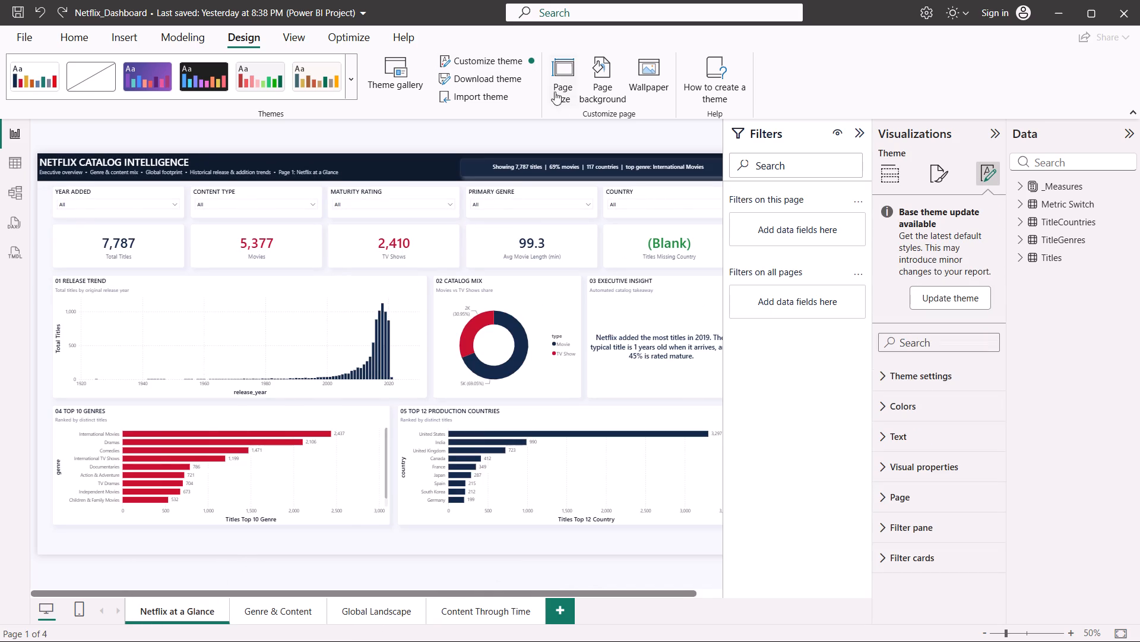
pyautogui.click(959, 296)
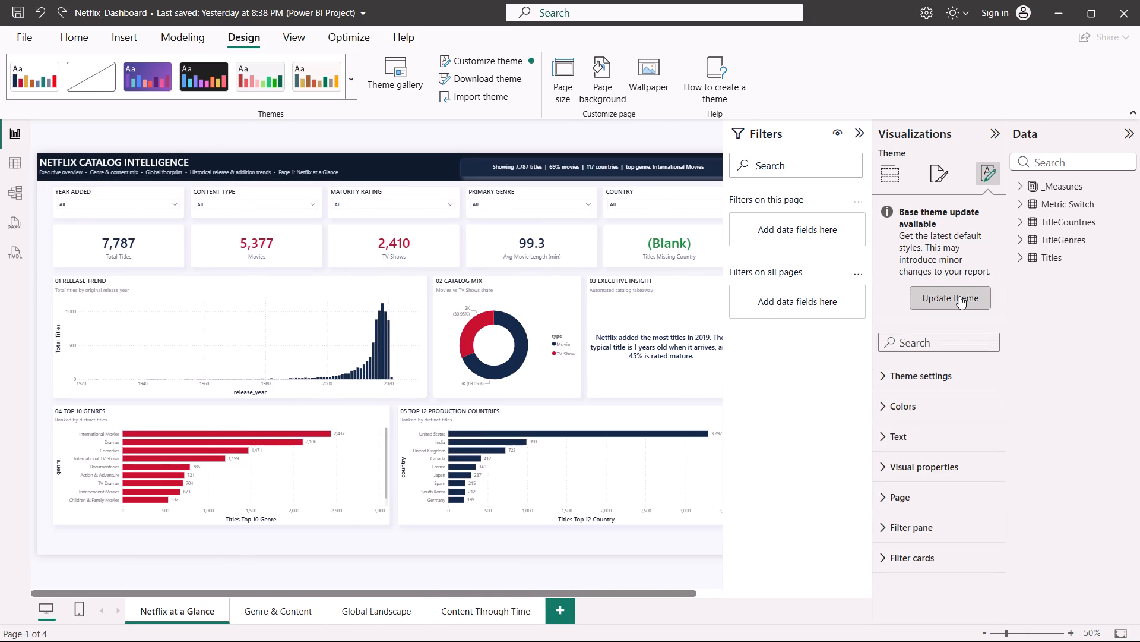
pyautogui.click(904, 253)
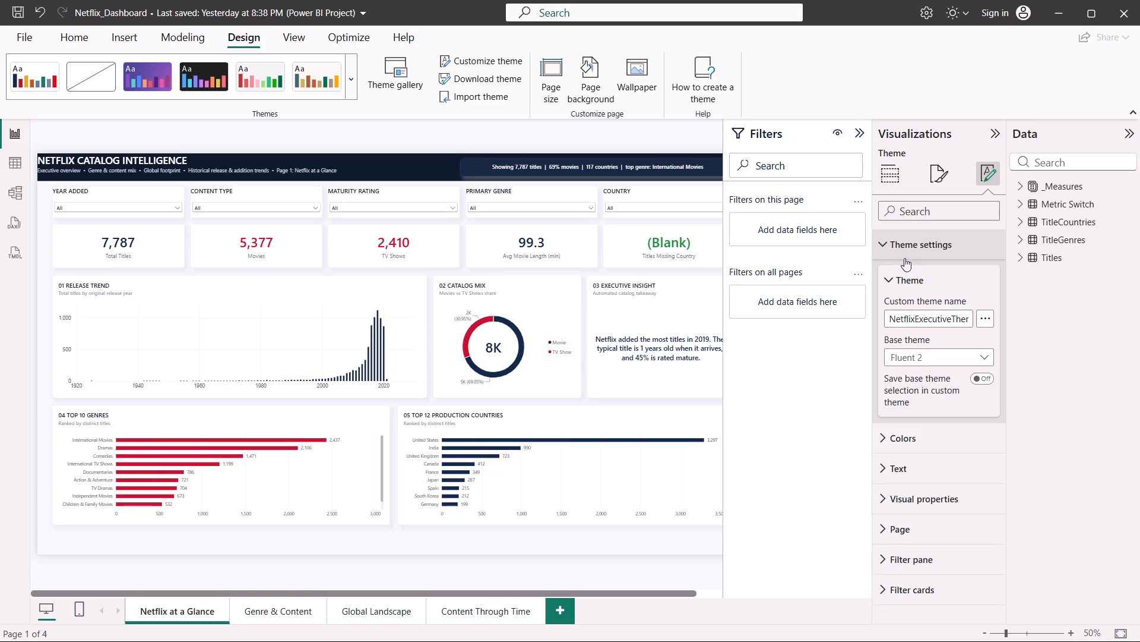
# Collapse the Filters pane and examine the Netflix at a Glance and Genre & Content pages in the updated base theme.
pyautogui.scroll(-1, 917, 521)
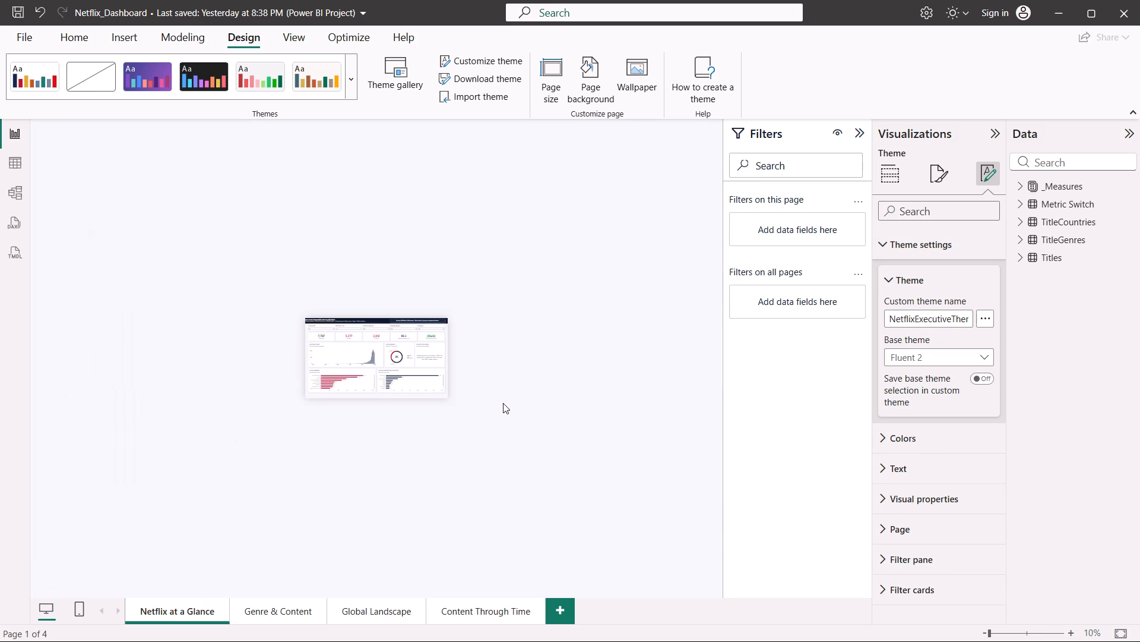
pyautogui.click(857, 137)
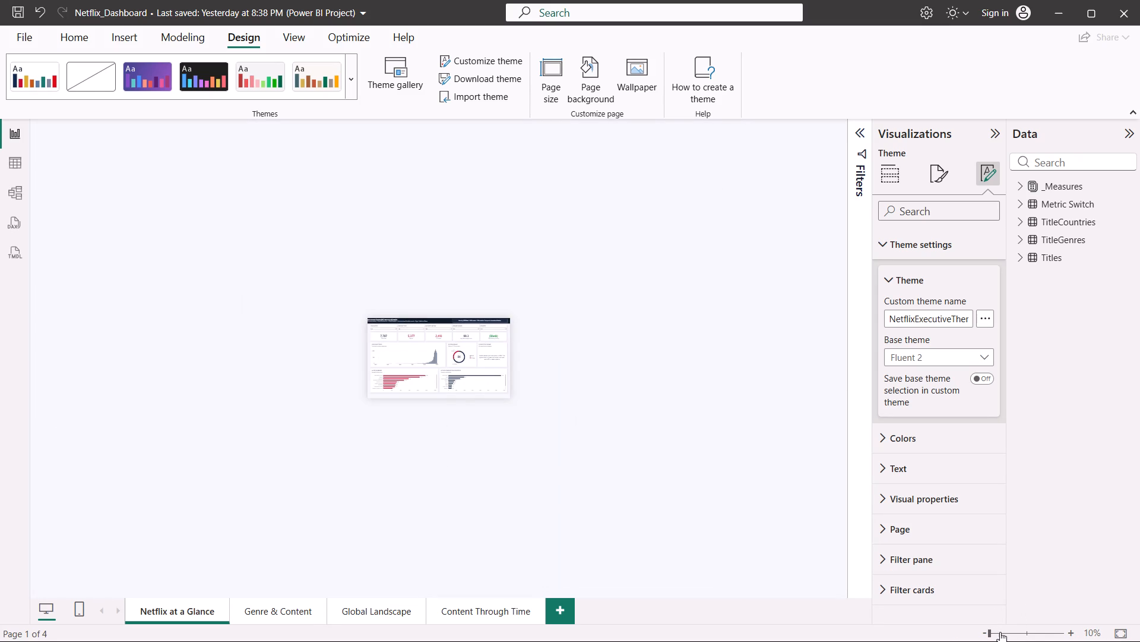
pyautogui.click(1000, 632)
pyautogui.click(1011, 631)
pyautogui.click(1009, 632)
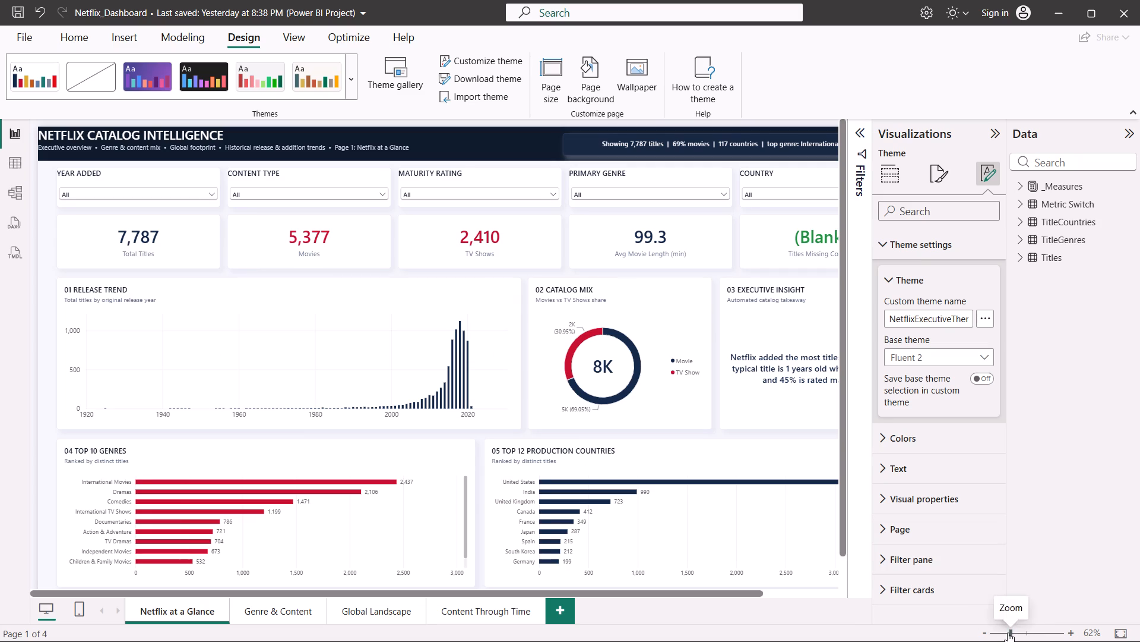
pyautogui.click(984, 634)
pyautogui.doubleClick(984, 634)
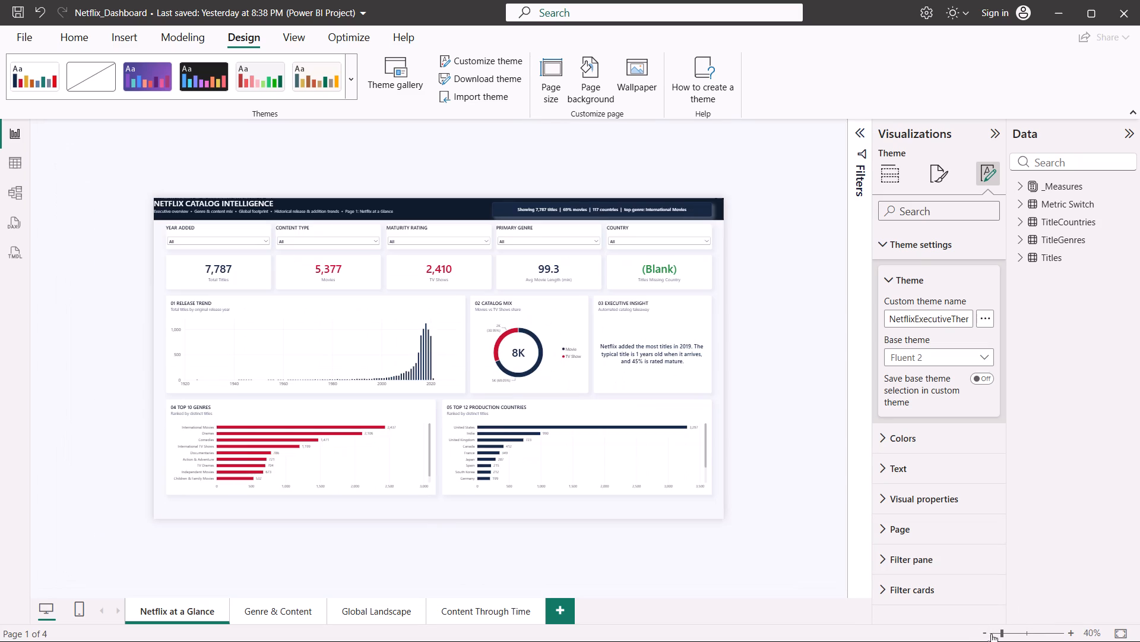
pyautogui.click(246, 619)
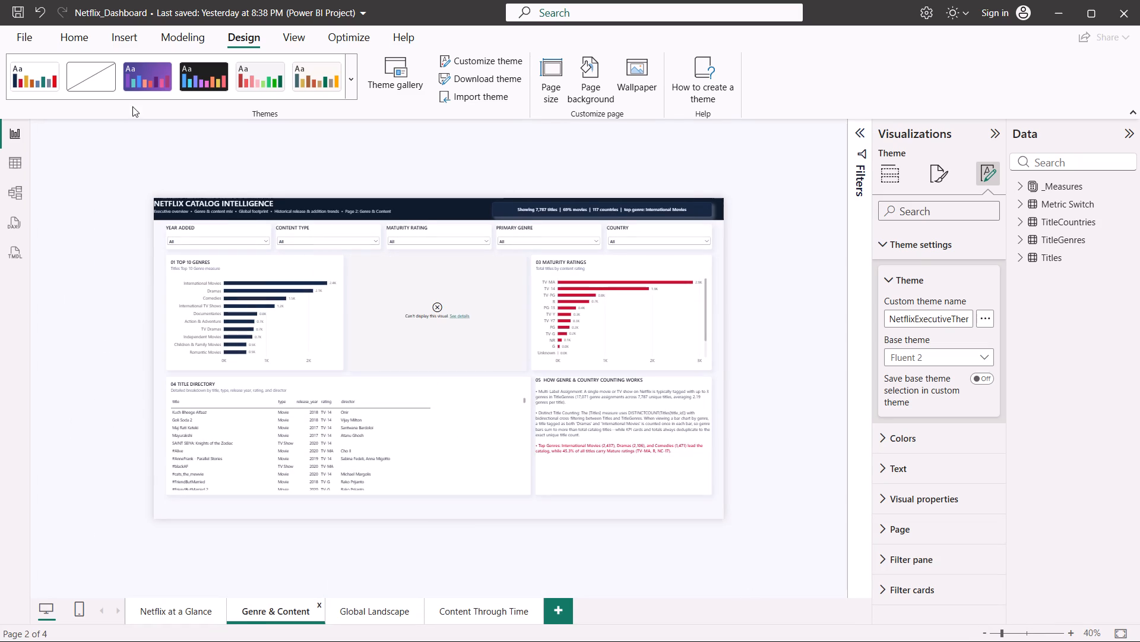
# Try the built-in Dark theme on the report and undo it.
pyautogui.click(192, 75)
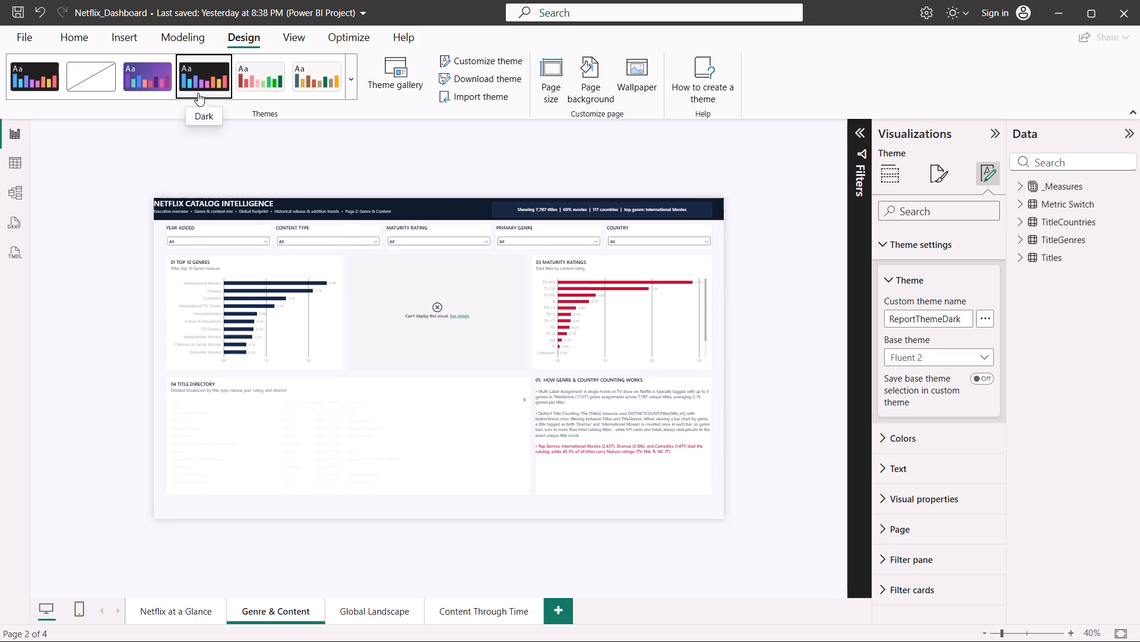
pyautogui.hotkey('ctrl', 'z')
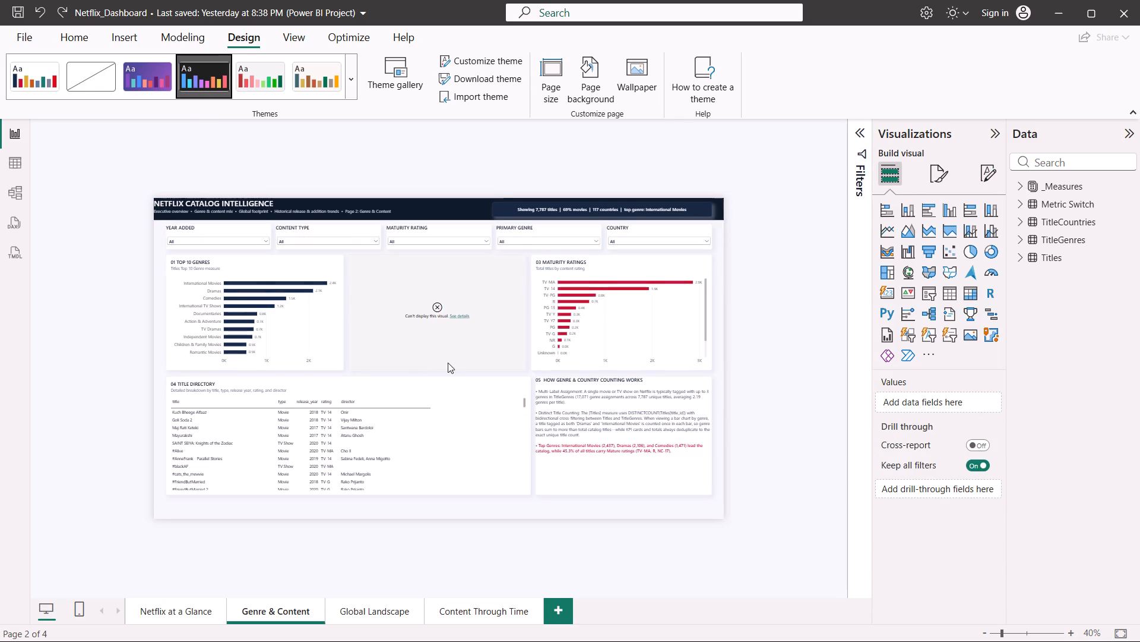
# Examine the error message and R script of the broken visual between Top 10 Genres and Maturity Ratings, and collapse the script editor.
pyautogui.click(457, 317)
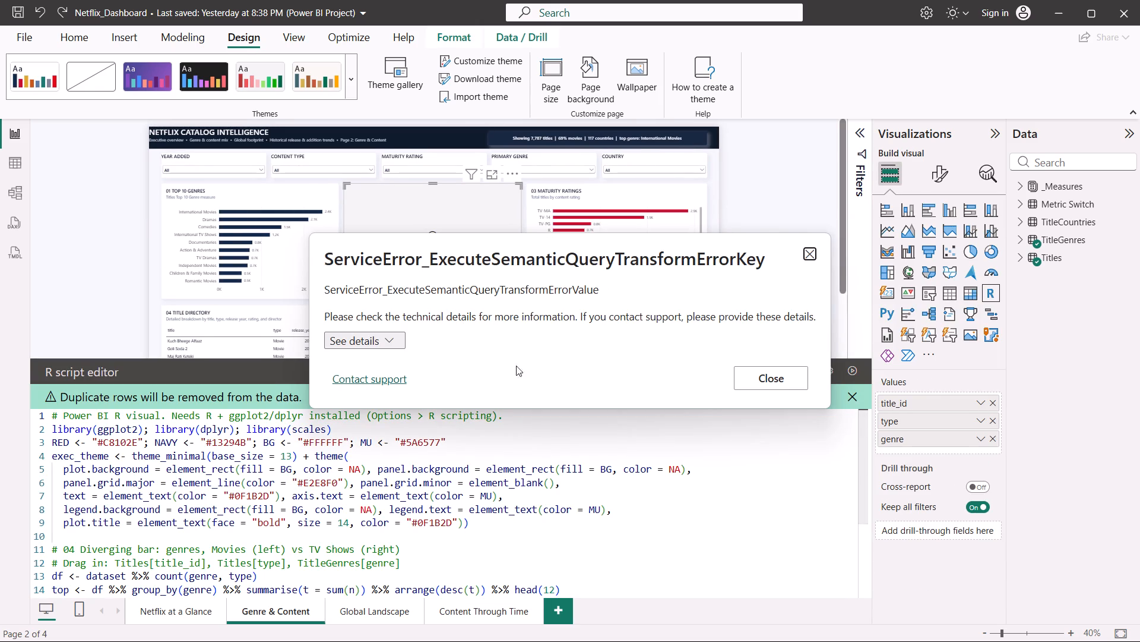
pyautogui.click(787, 382)
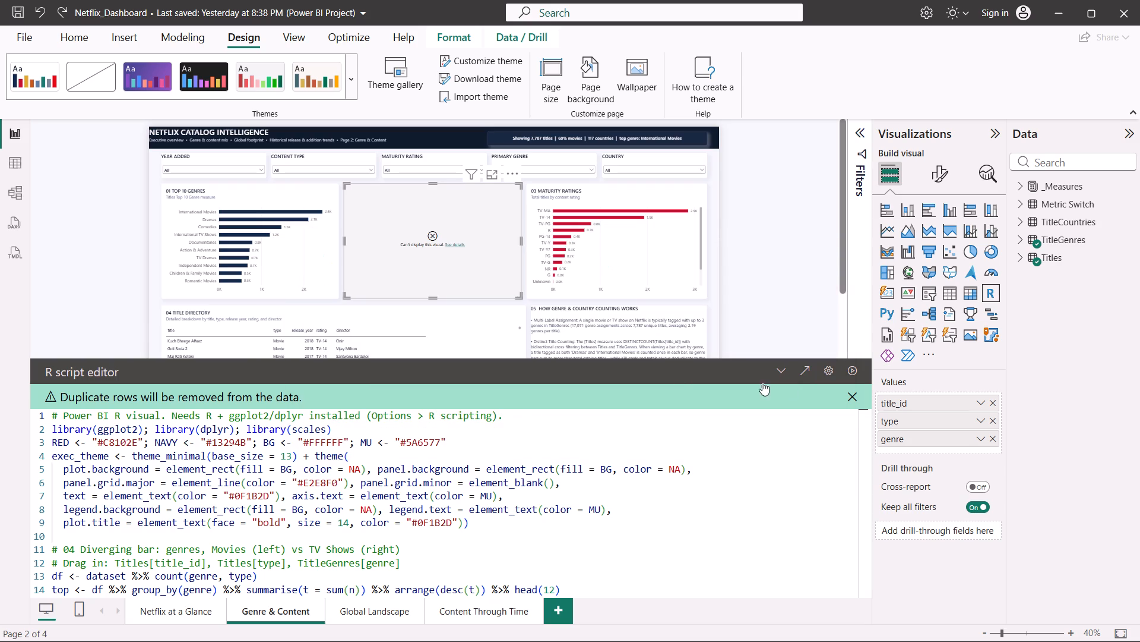
pyautogui.scroll(-2, 436, 484)
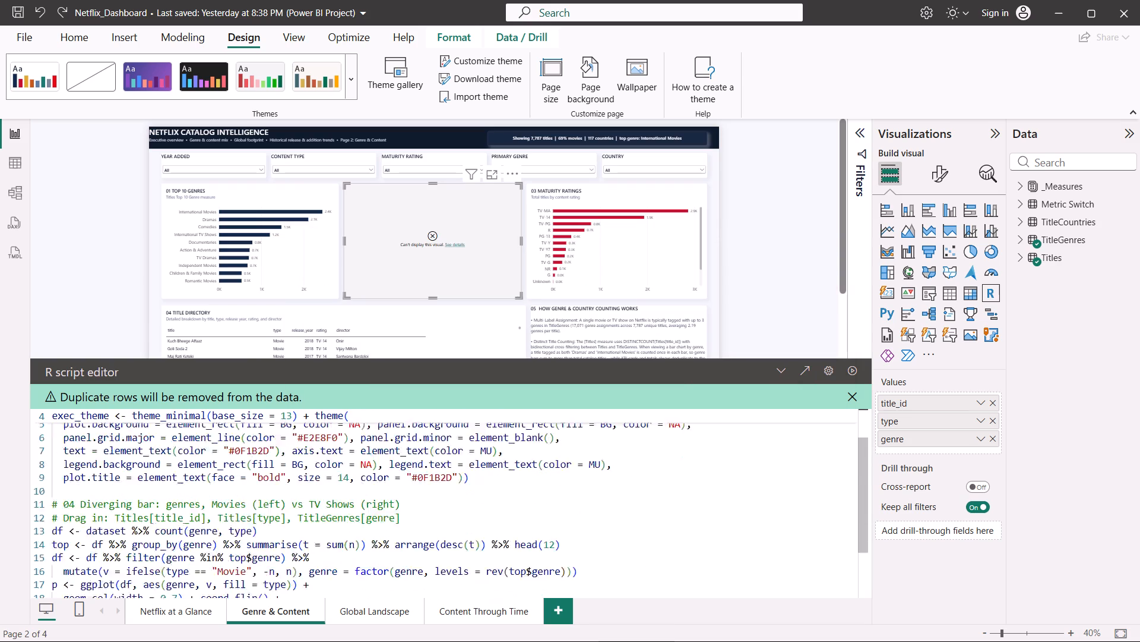
pyautogui.scroll(-1, 436, 484)
pyautogui.scroll(2, 436, 484)
pyautogui.scroll(-3, 467, 461)
pyautogui.scroll(4, 467, 461)
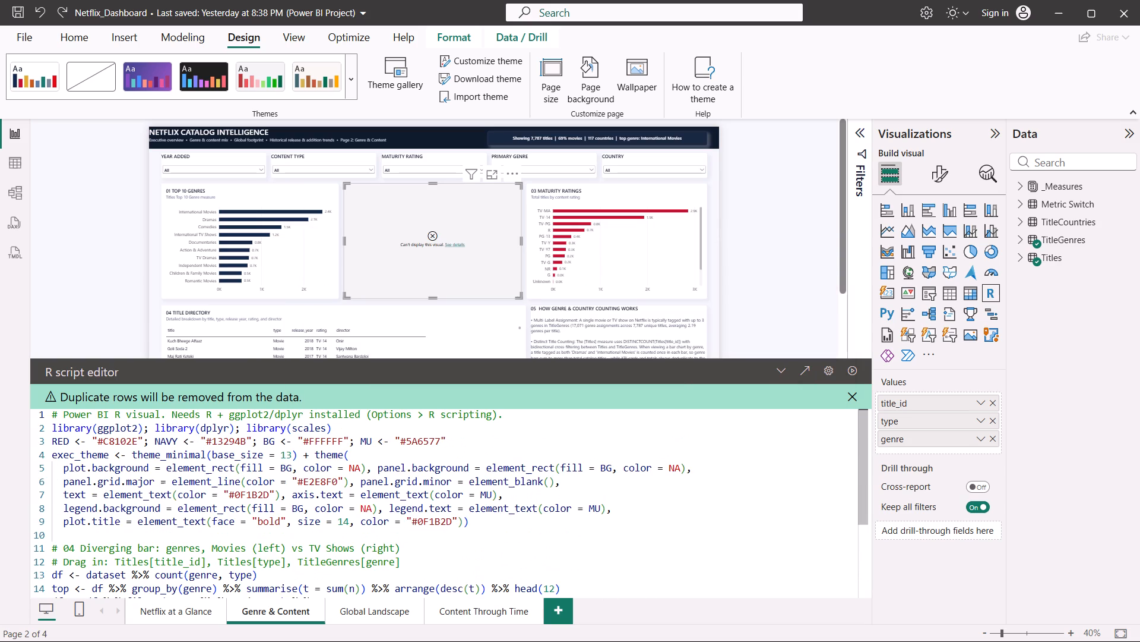
pyautogui.click(855, 393)
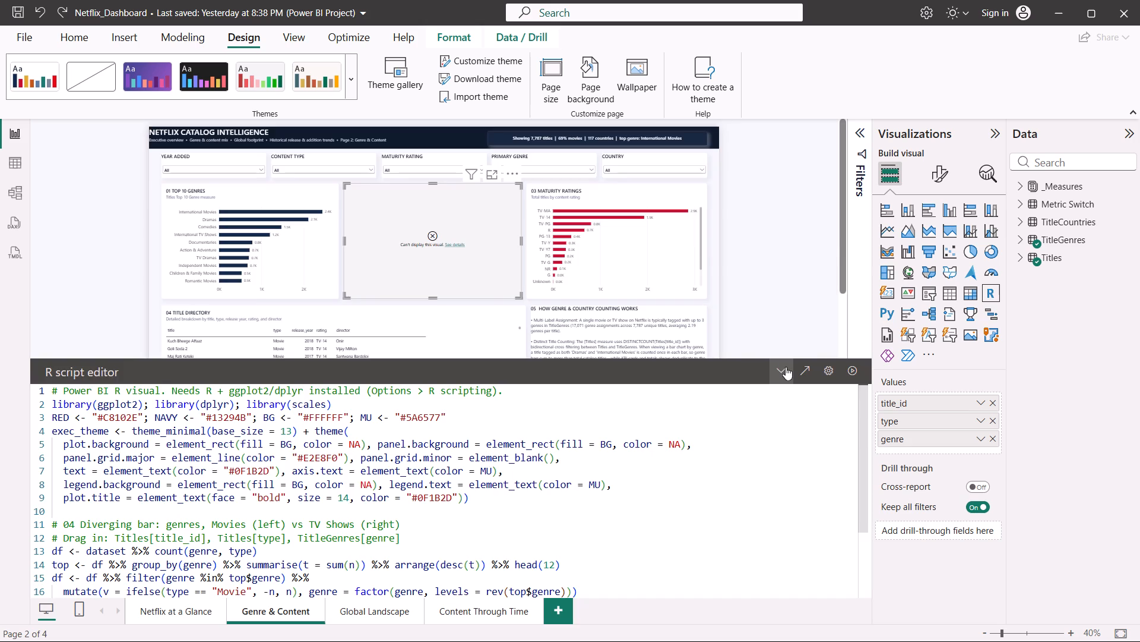
pyautogui.click(786, 367)
# Check the error details of the broken R visual beside the map on the Global Landscape page.
pyautogui.click(376, 614)
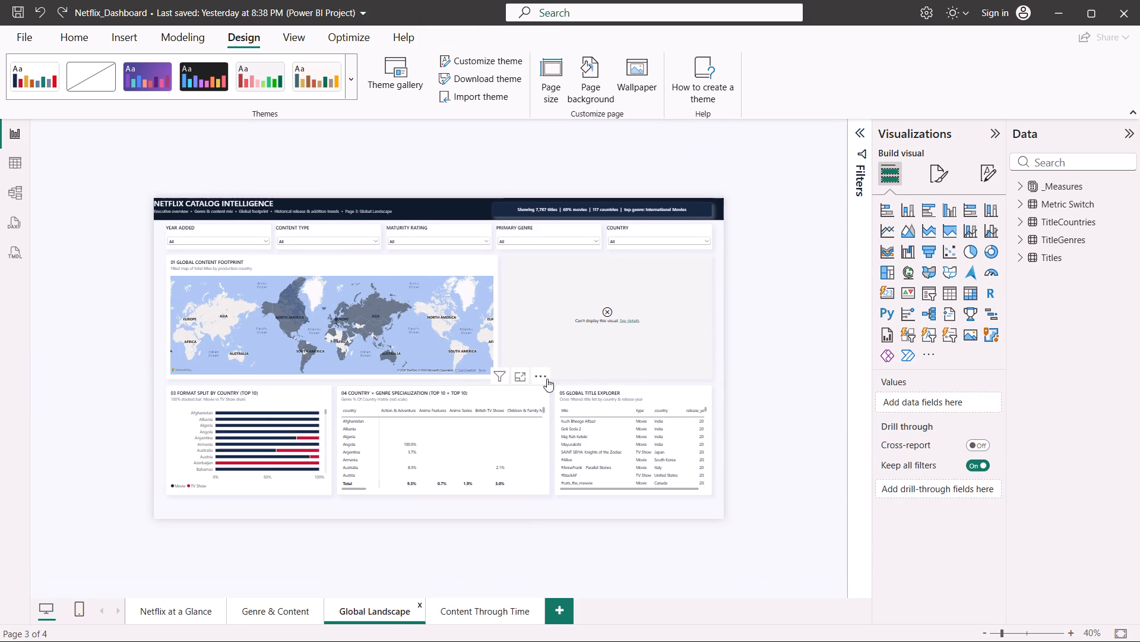
pyautogui.click(632, 321)
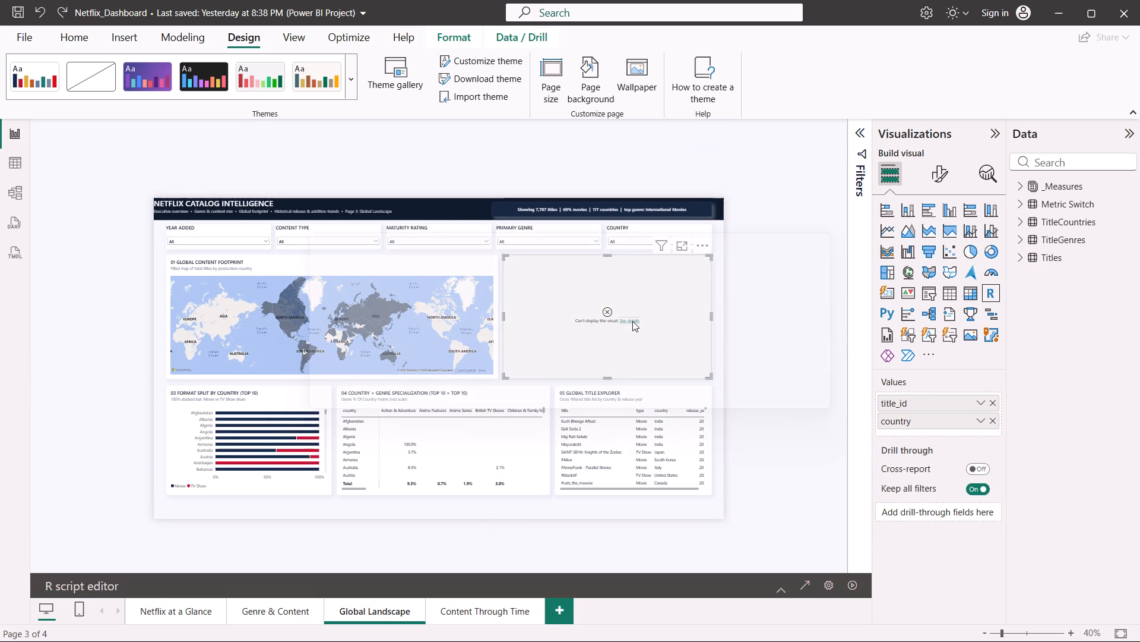
pyautogui.click(397, 343)
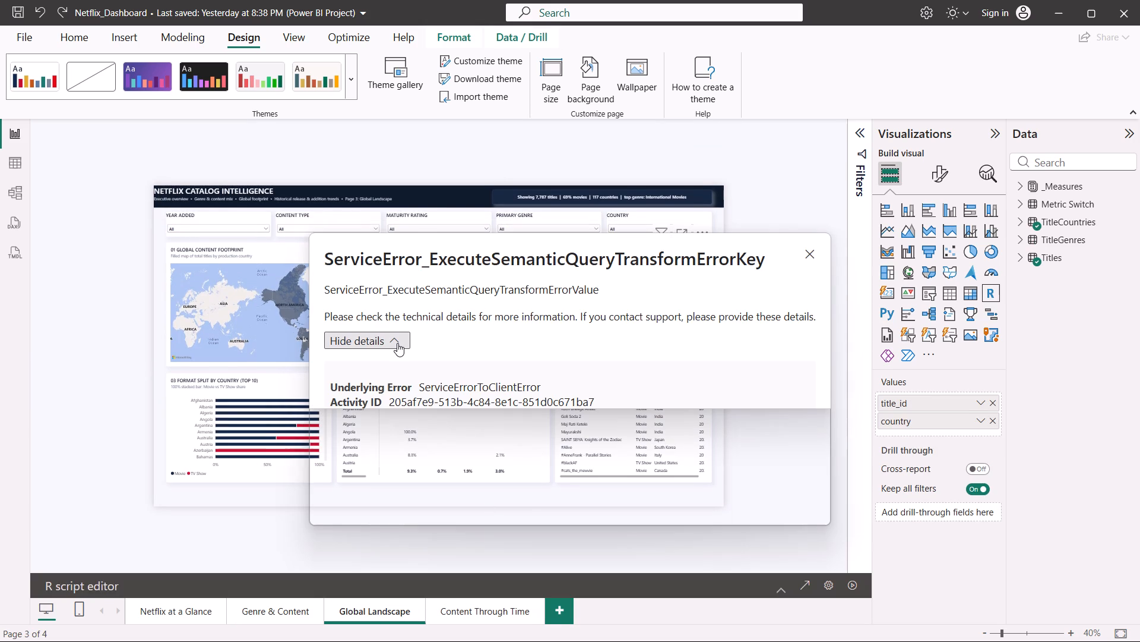
pyautogui.click(399, 343)
pyautogui.click(813, 256)
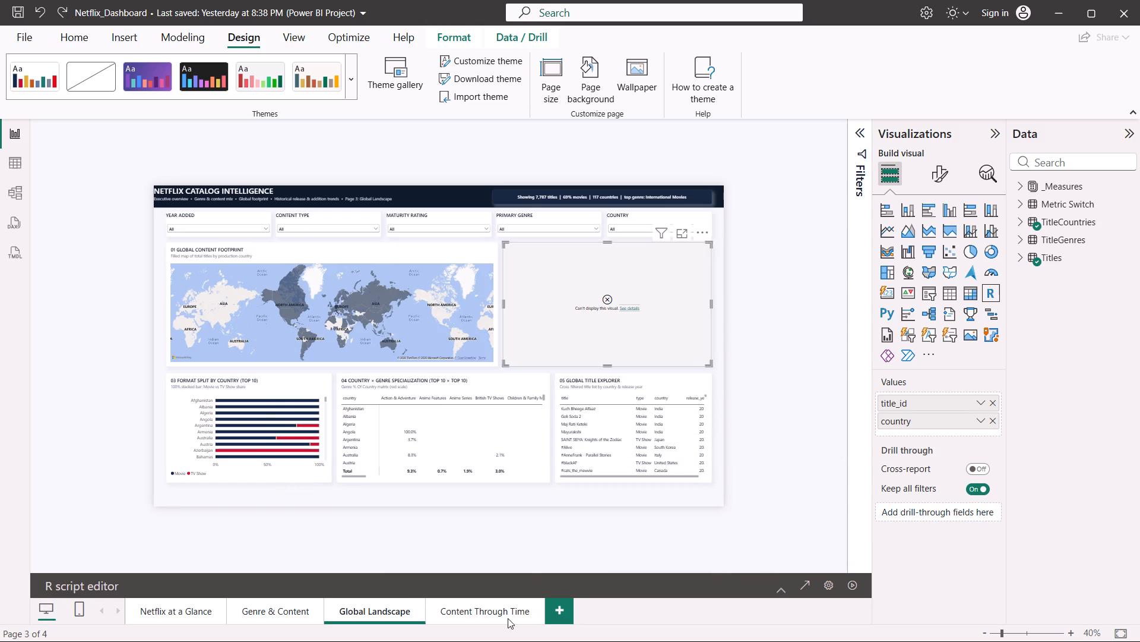
# Inspect the errors and R scripts of the three broken visuals along the bottom of the Content Through Time page.
pyautogui.click(493, 615)
pyautogui.click(493, 615)
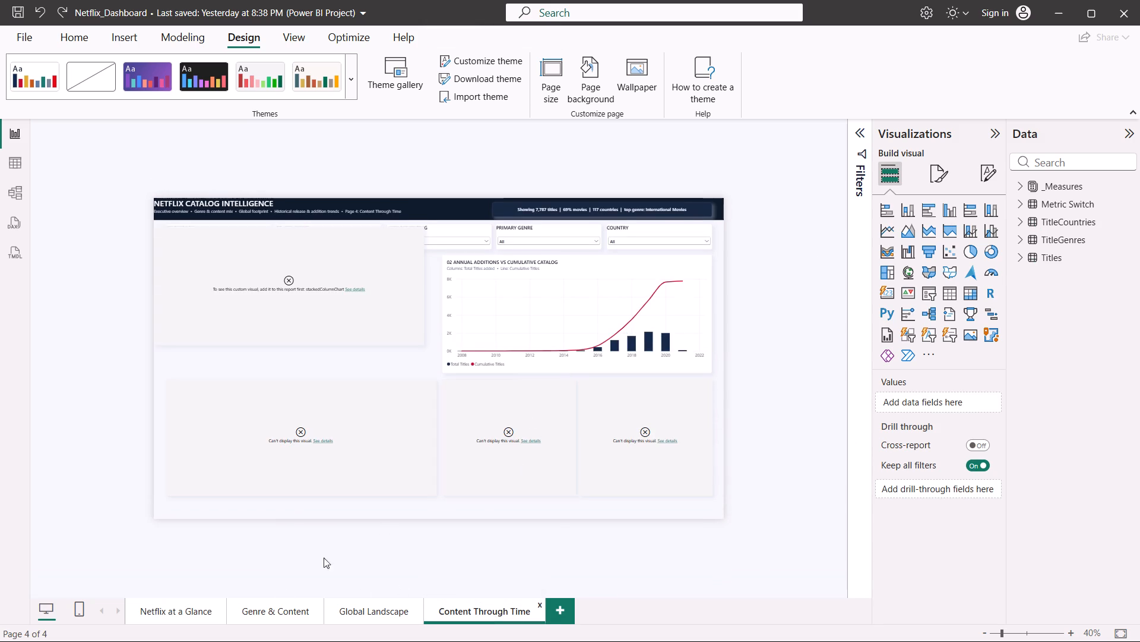
pyautogui.click(533, 438)
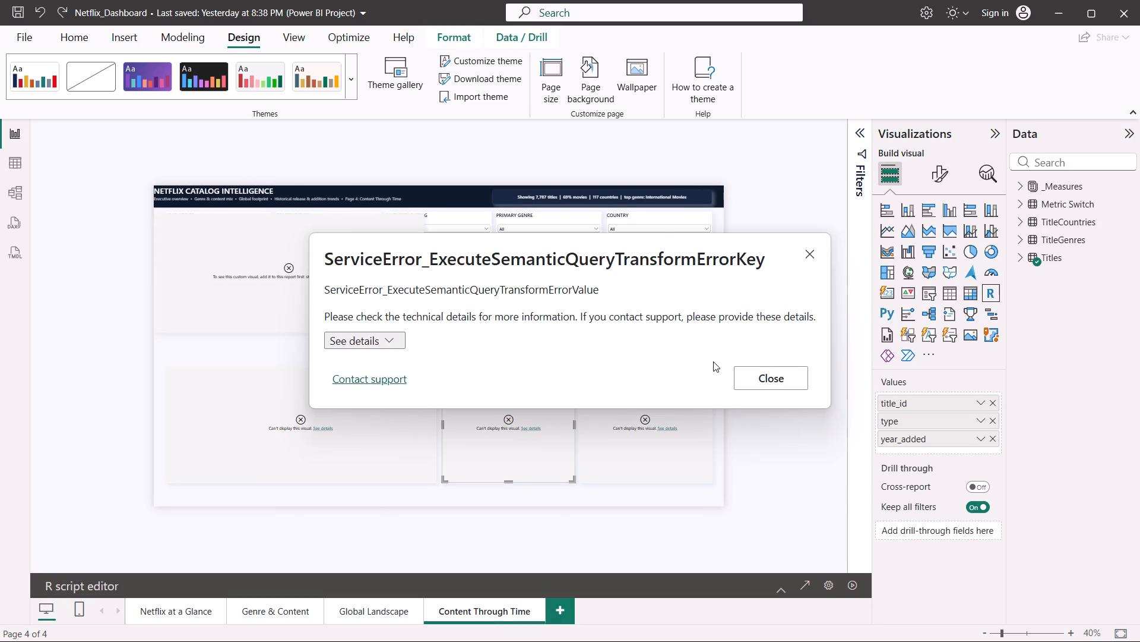
pyautogui.click(776, 374)
pyautogui.click(778, 585)
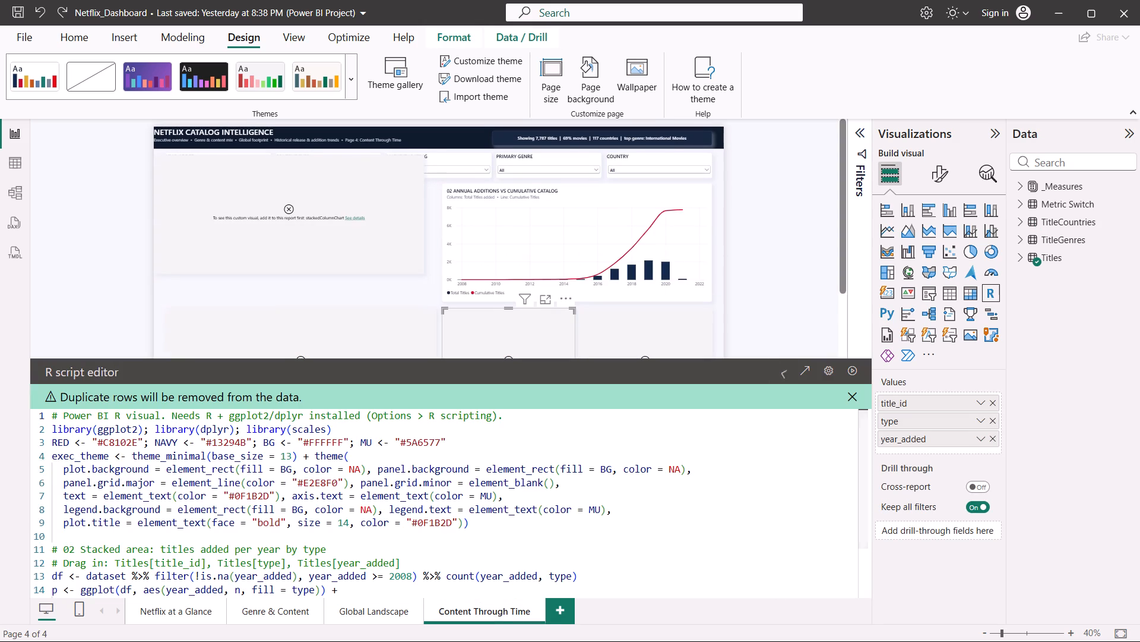
pyautogui.scroll(-1, 425, 307)
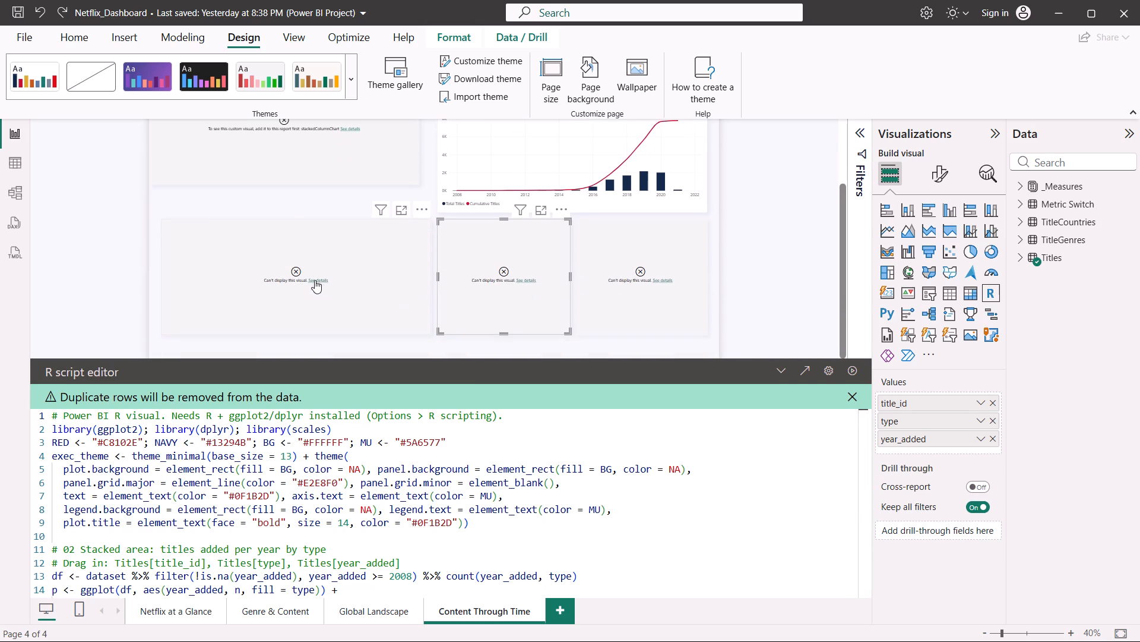
pyautogui.click(318, 281)
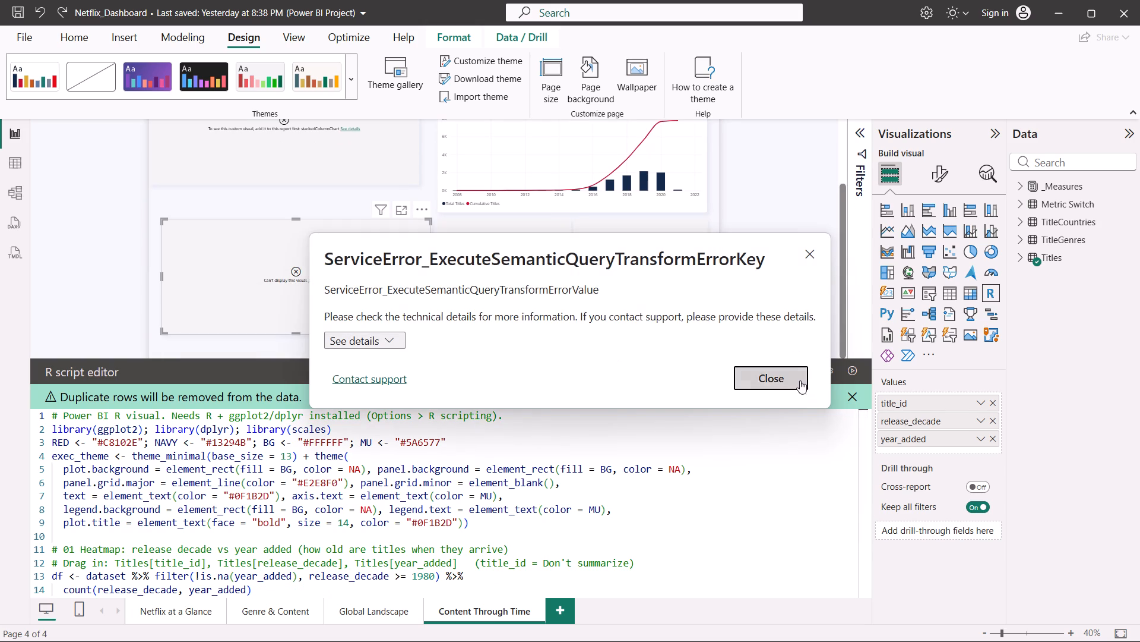
pyautogui.click(800, 380)
pyautogui.click(663, 278)
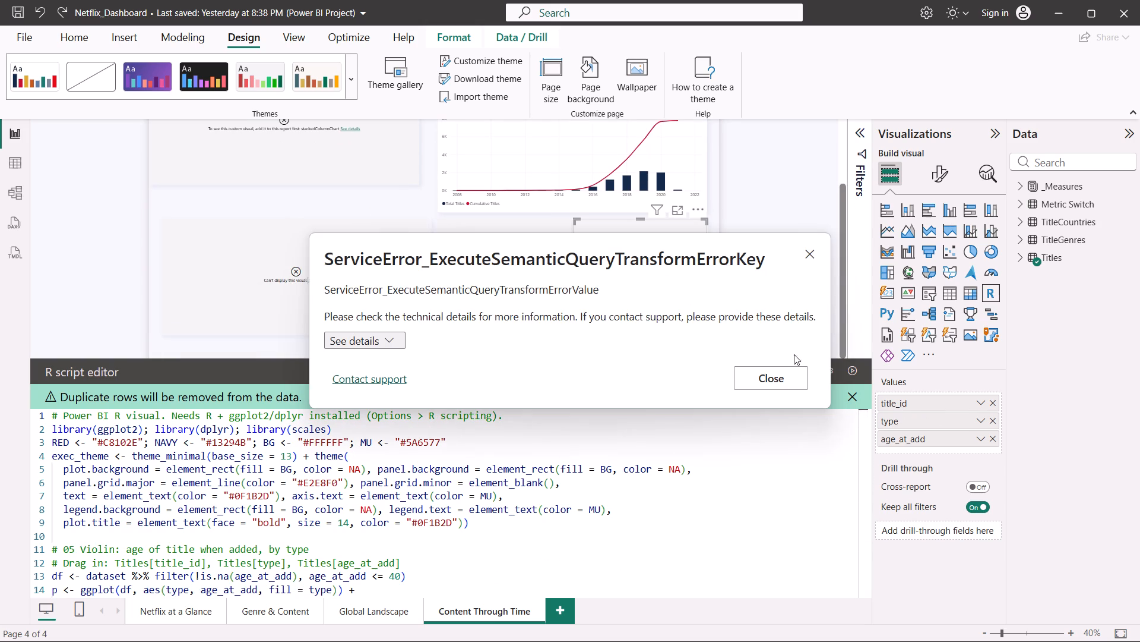
pyautogui.click(787, 385)
pyautogui.scroll(-1, 386, 313)
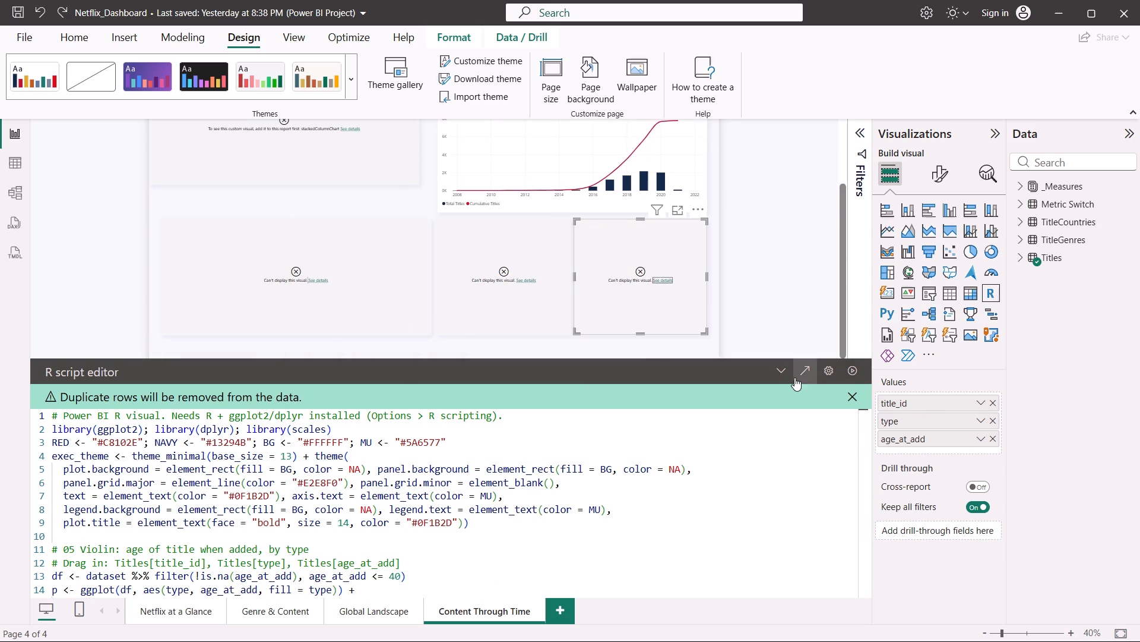
pyautogui.click(791, 377)
# On the Netflix at a Glance page, select the Titles Missing Country card and look through the measure folders for a possible replacement.
pyautogui.click(365, 618)
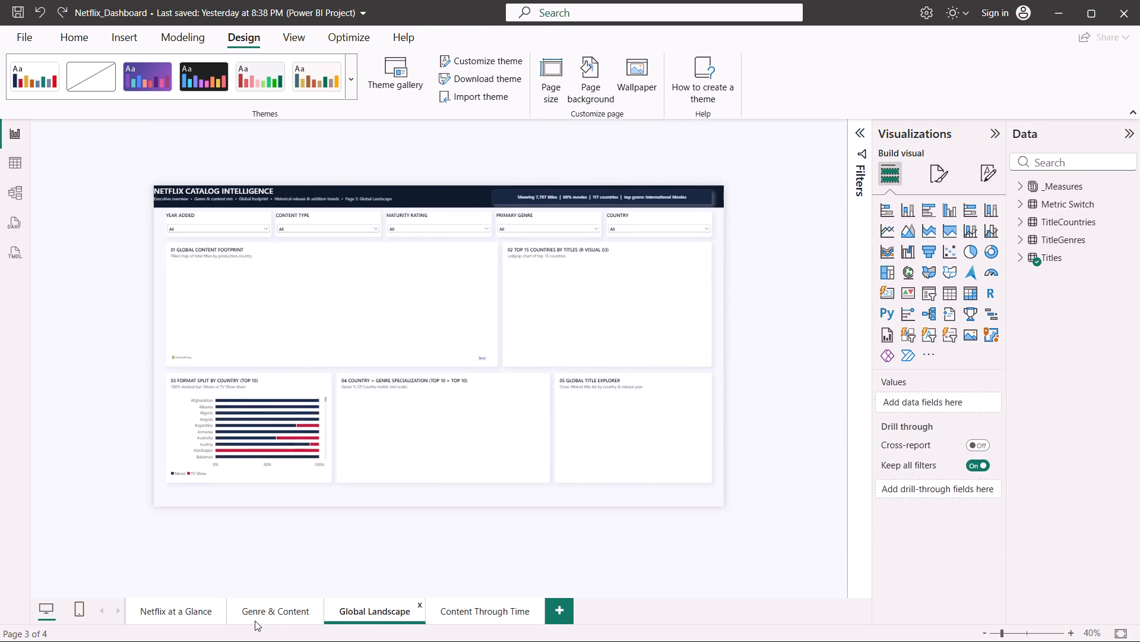
pyautogui.click(255, 621)
pyautogui.click(183, 613)
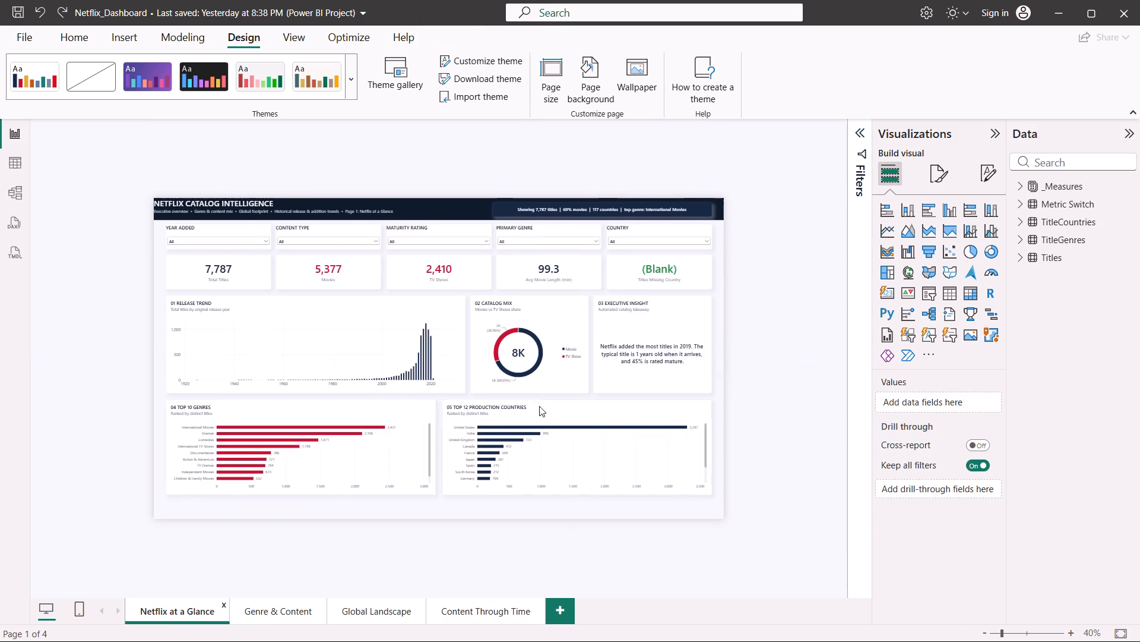
pyautogui.click(655, 278)
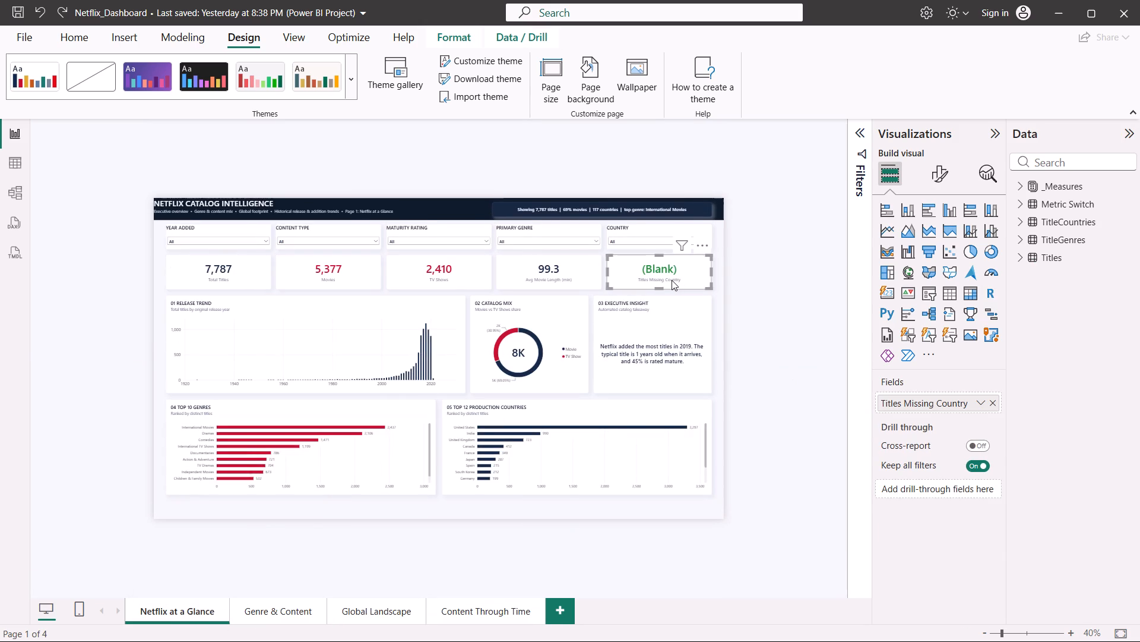
pyautogui.click(1022, 190)
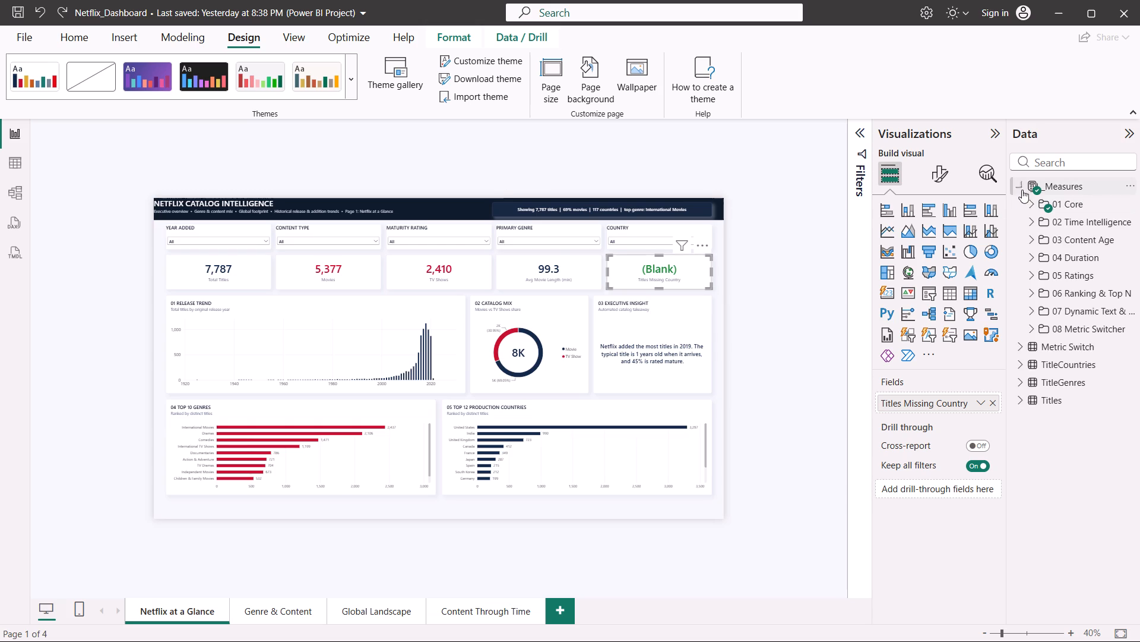
pyautogui.click(1033, 224)
pyautogui.click(1033, 224)
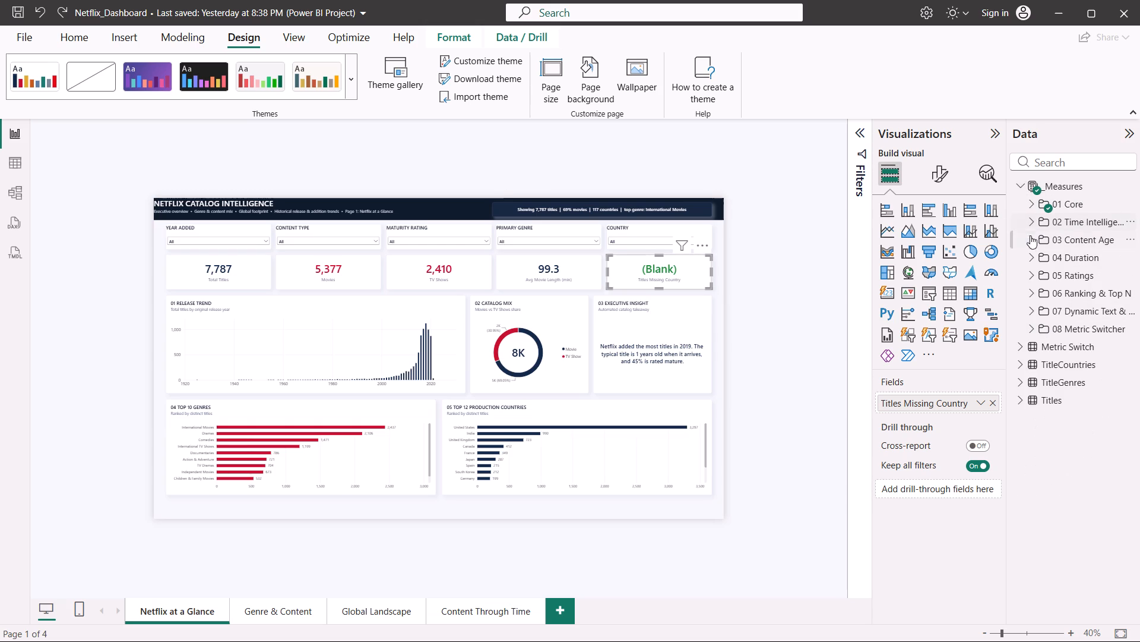
pyautogui.click(1030, 240)
pyautogui.click(1030, 240)
pyautogui.click(1032, 261)
pyautogui.click(1032, 261)
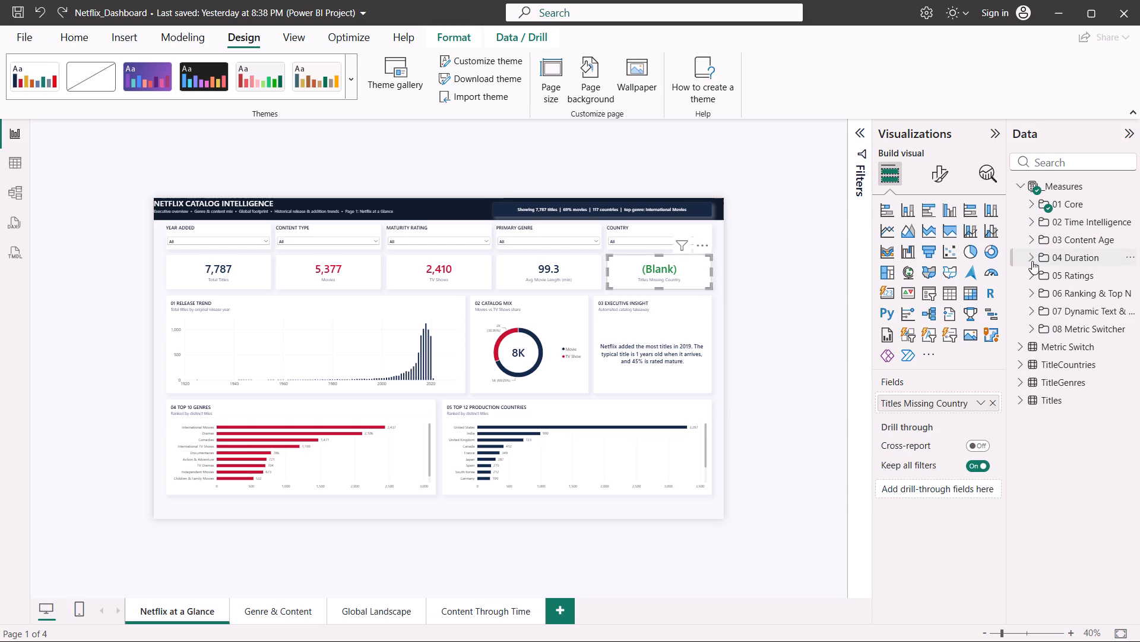
pyautogui.click(1032, 273)
pyautogui.click(1032, 273)
pyautogui.click(1030, 254)
pyautogui.click(1030, 254)
pyautogui.click(1034, 294)
pyautogui.click(1034, 294)
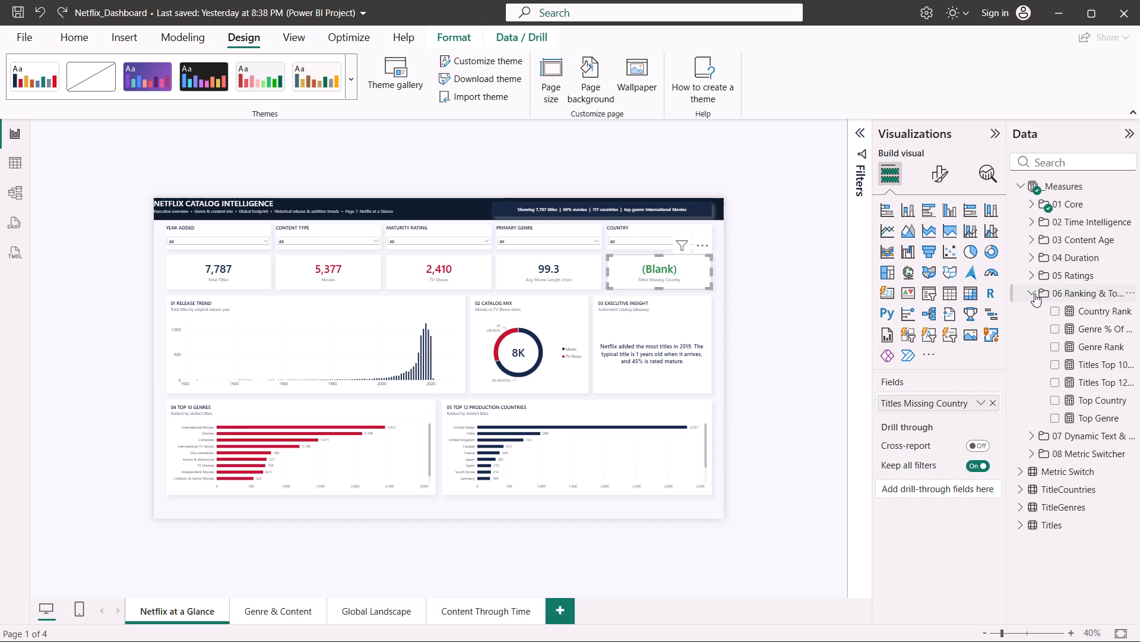
# Expand the TitleCountries, TitleGenres and Metric Switch tables and measure folders 02 through 08 to review their fields.
pyautogui.click(1021, 365)
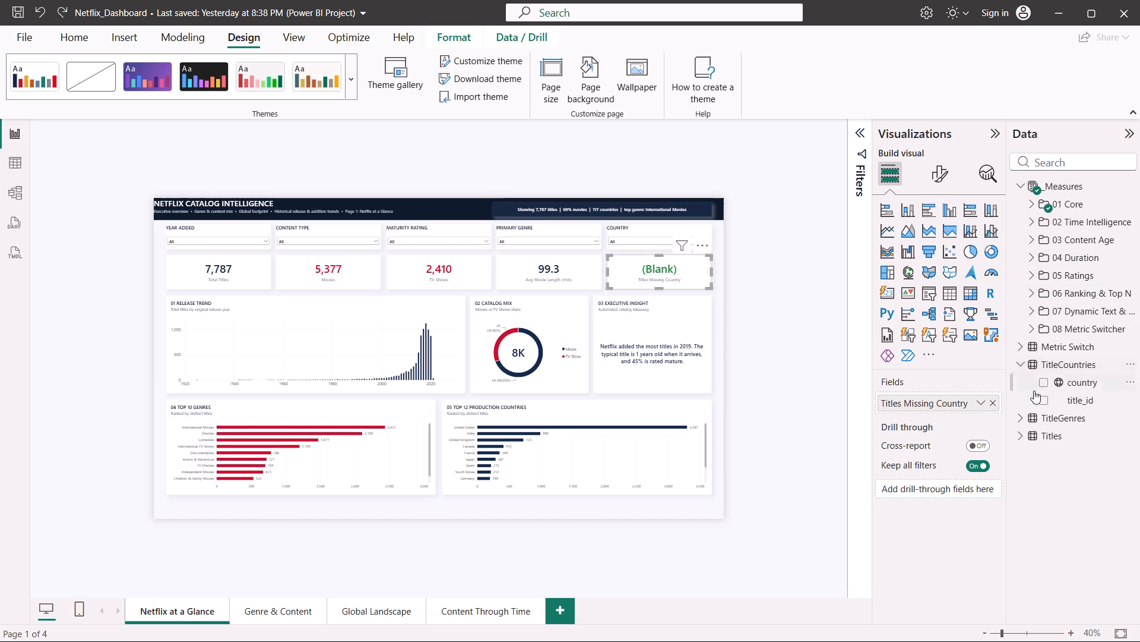
pyautogui.click(1021, 417)
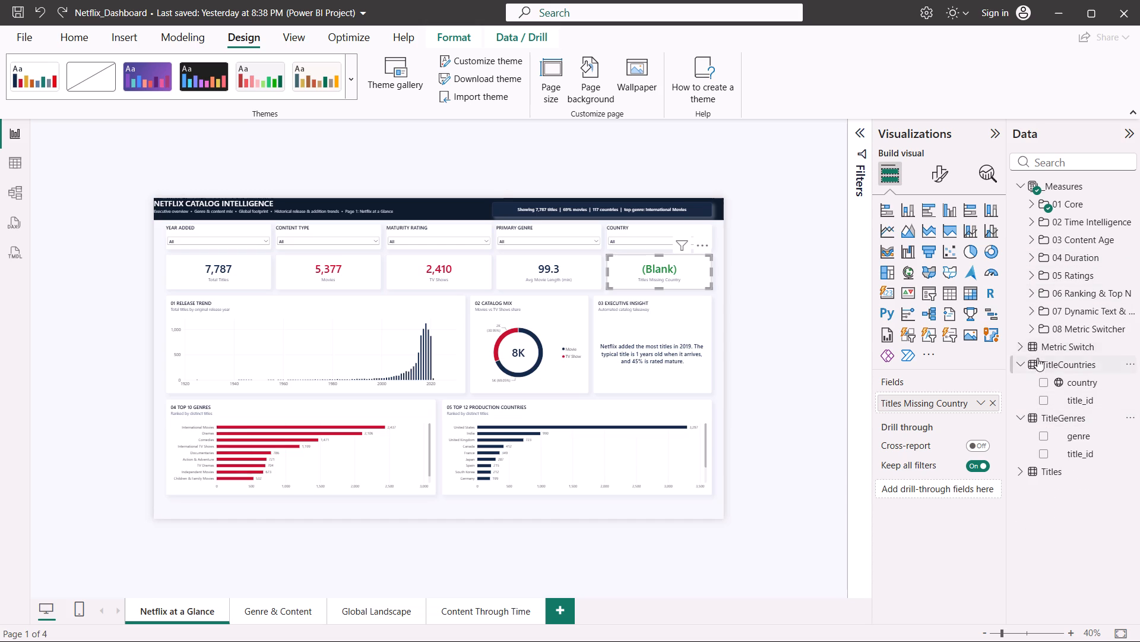
pyautogui.click(1021, 348)
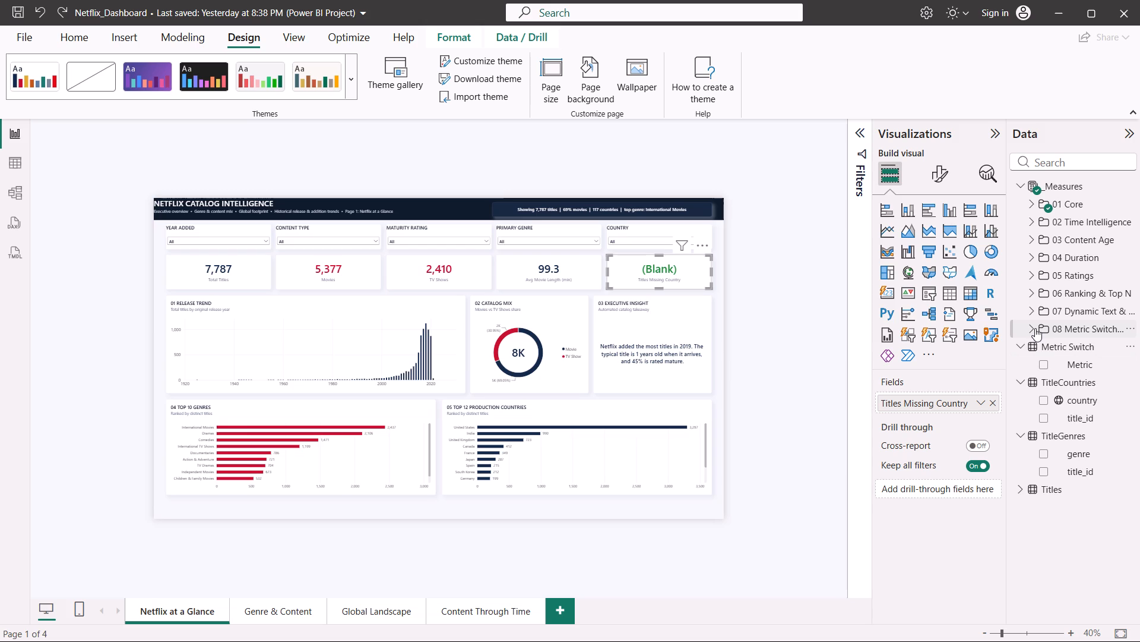
pyautogui.click(1035, 328)
pyautogui.click(1030, 314)
pyautogui.click(1030, 291)
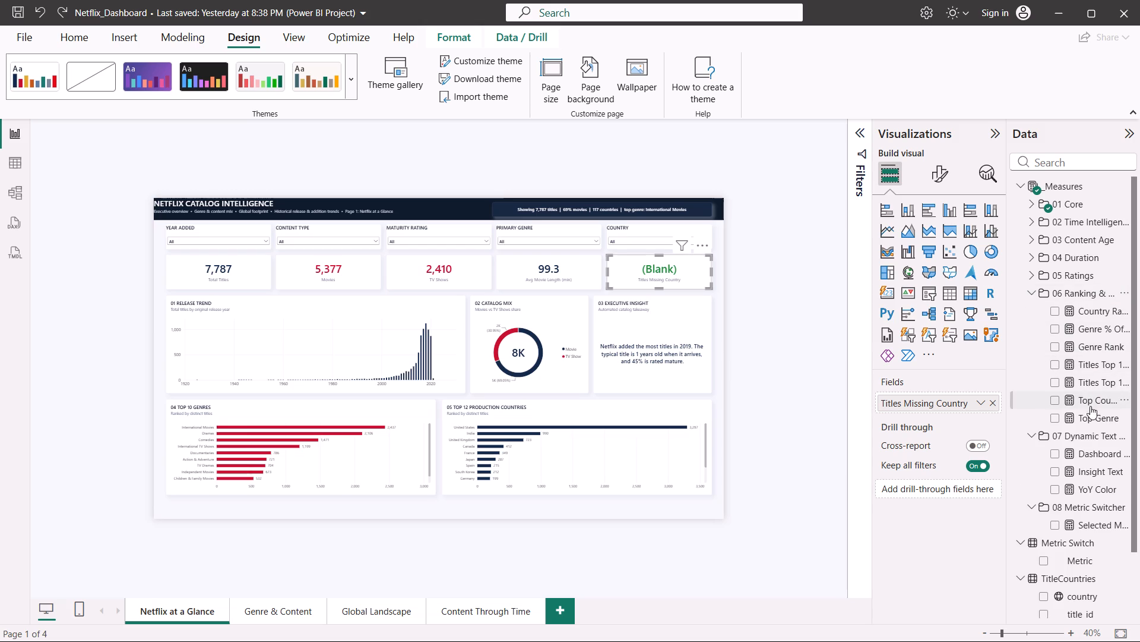
pyautogui.click(1035, 271)
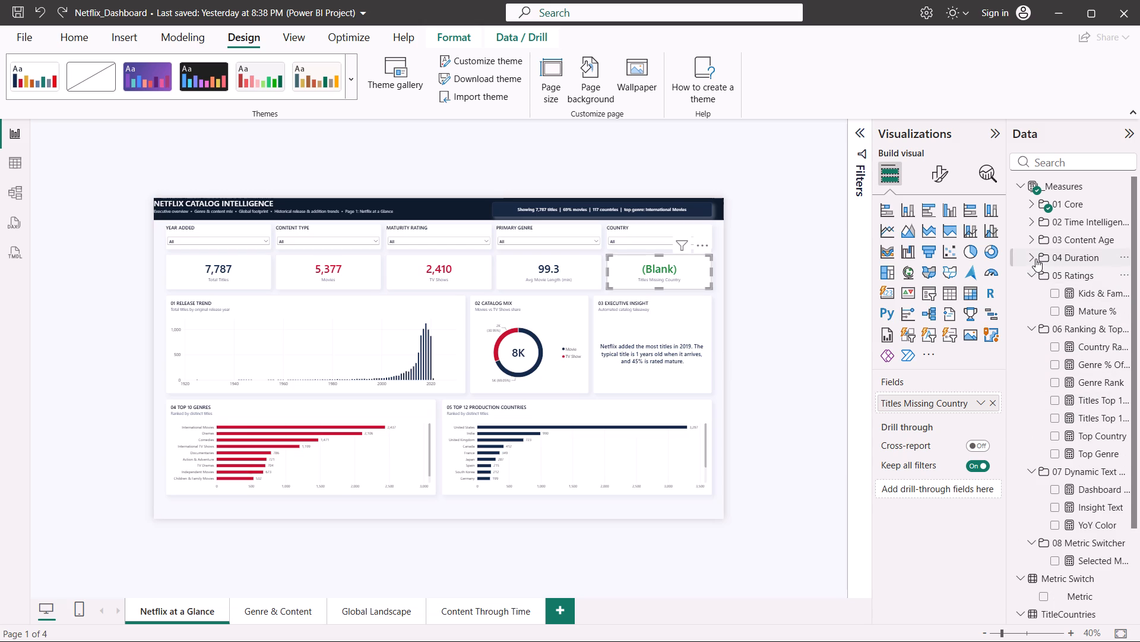
pyautogui.click(1035, 259)
pyautogui.click(1030, 240)
pyautogui.click(1033, 224)
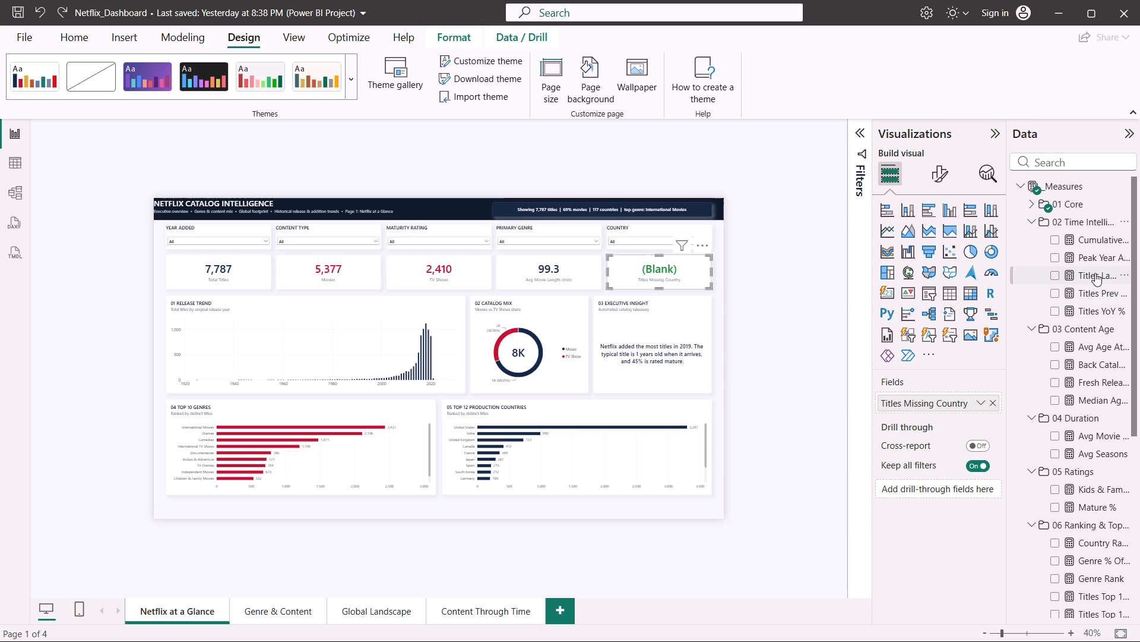
# Delete the Titles Missing Country card from the Netflix at a Glance page.
pyautogui.click(678, 276)
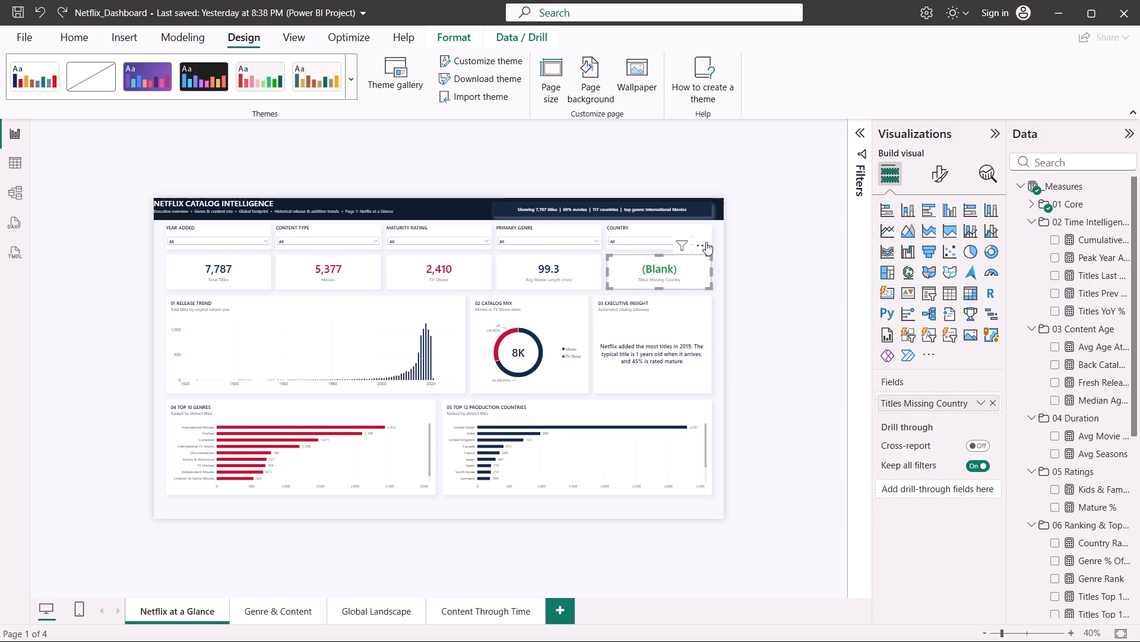
pyautogui.click(707, 244)
pyautogui.click(745, 276)
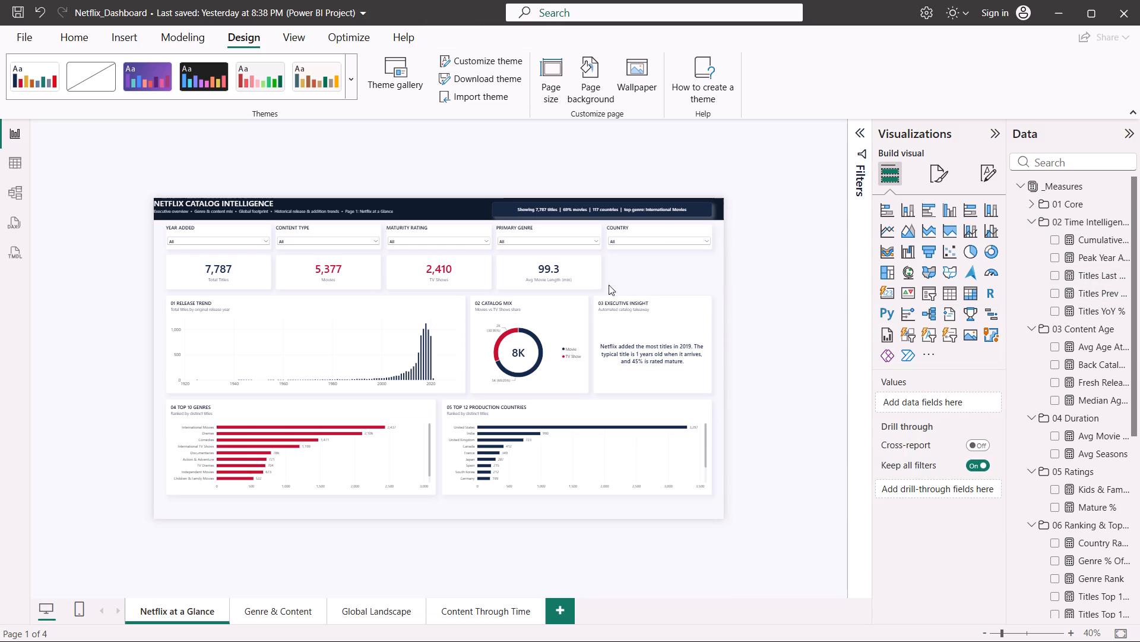
# Spread the Total Titles, Movies, TV Shows and Avg Movie Length cards evenly across the KPI row on the Netflix at a Glance page.
pyautogui.moveTo(566, 264); pyautogui.dragTo(653, 265)
pyautogui.moveTo(653, 265); pyautogui.dragTo(667, 265)
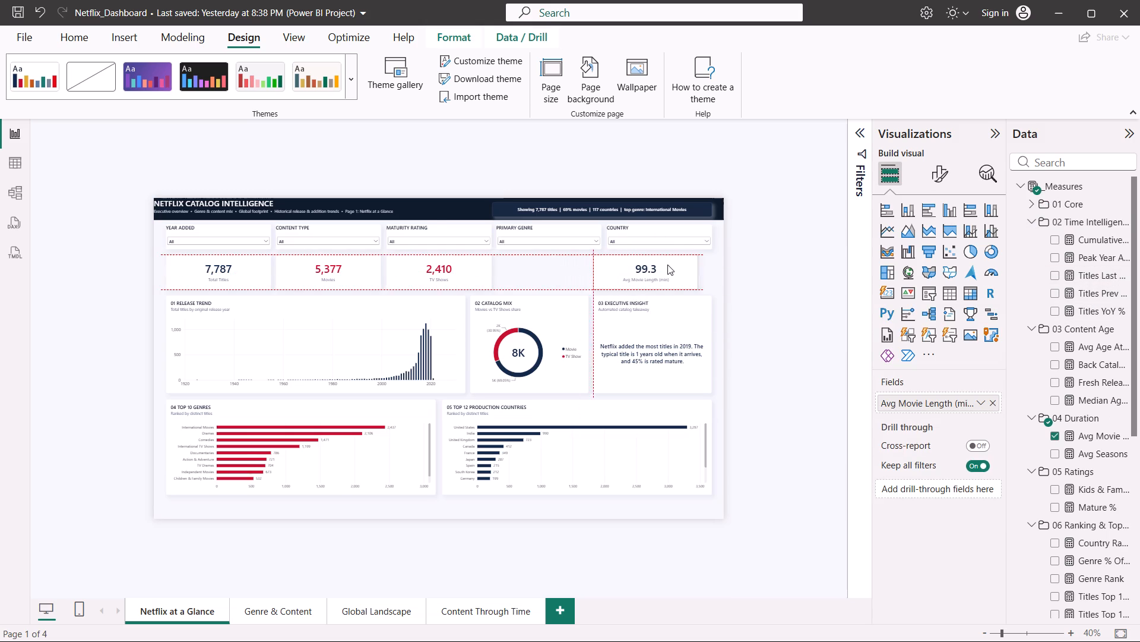
pyautogui.moveTo(667, 265); pyautogui.dragTo(664, 264)
pyautogui.moveTo(458, 262); pyautogui.dragTo(512, 260)
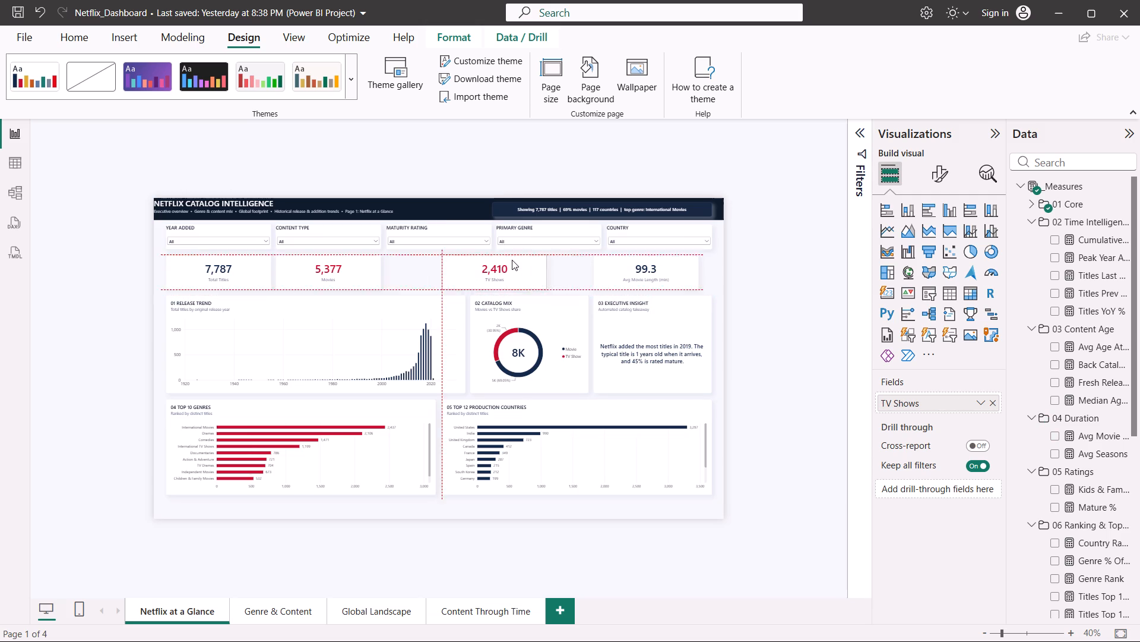
pyautogui.moveTo(512, 260); pyautogui.dragTo(512, 261)
pyautogui.moveTo(346, 262); pyautogui.dragTo(391, 262)
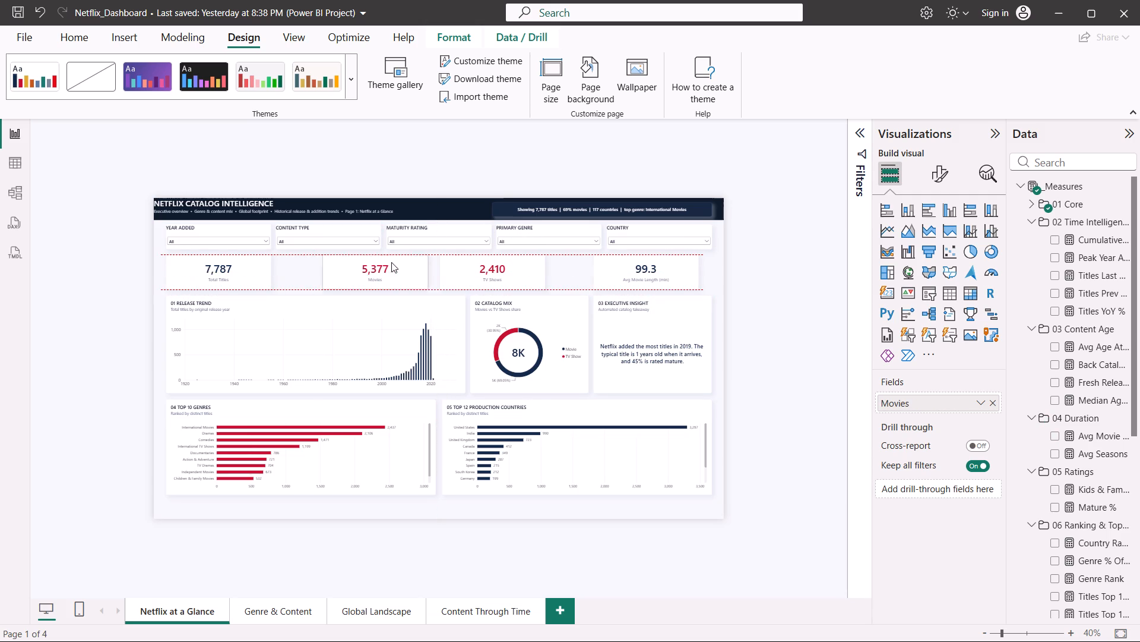
pyautogui.moveTo(391, 262); pyautogui.dragTo(375, 262)
pyautogui.moveTo(491, 265); pyautogui.dragTo(517, 263)
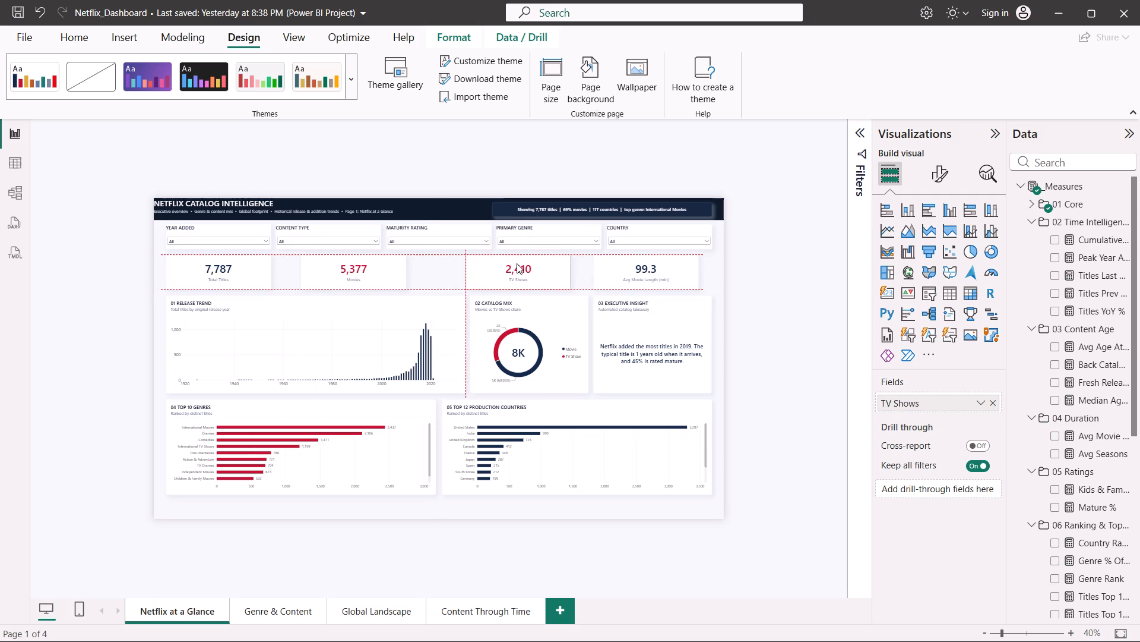
pyautogui.moveTo(387, 264); pyautogui.dragTo(417, 262)
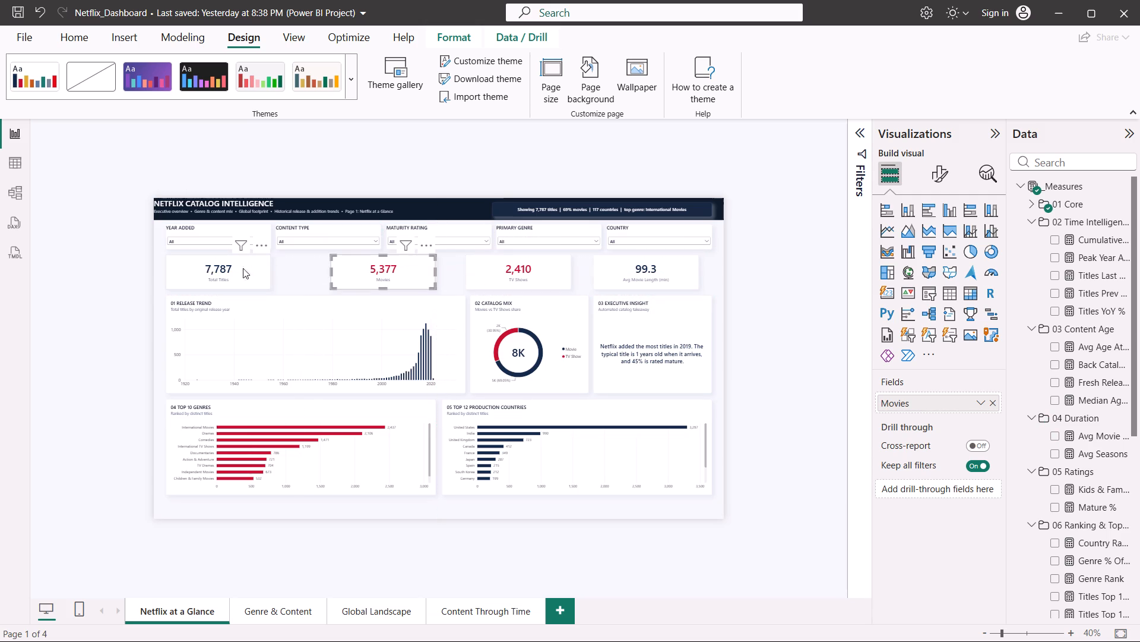
pyautogui.moveTo(223, 264); pyautogui.dragTo(248, 263)
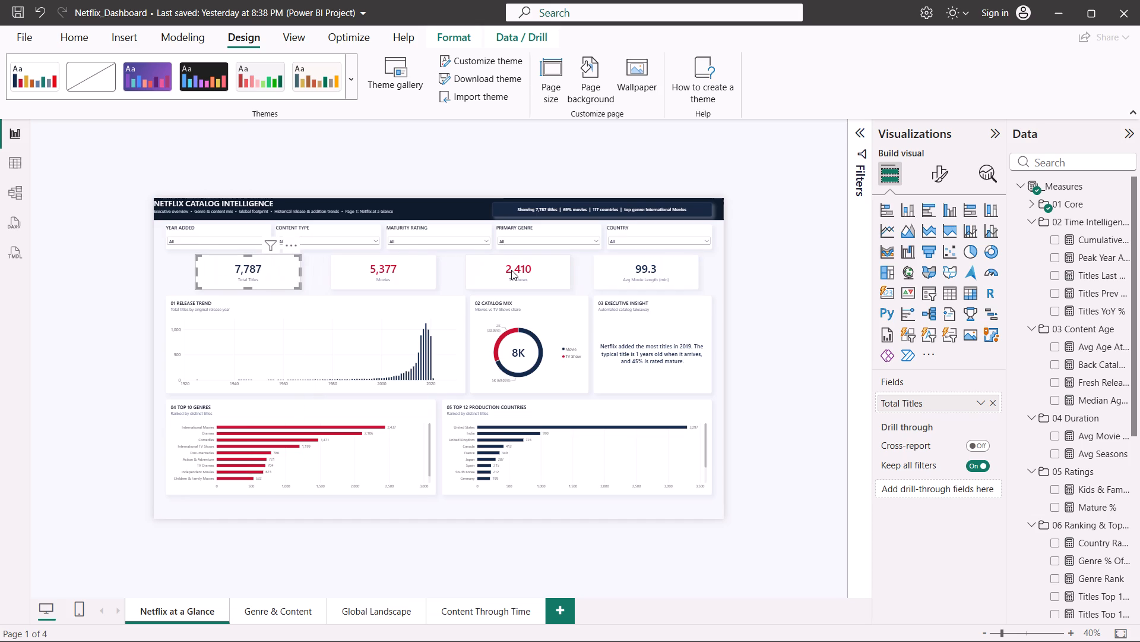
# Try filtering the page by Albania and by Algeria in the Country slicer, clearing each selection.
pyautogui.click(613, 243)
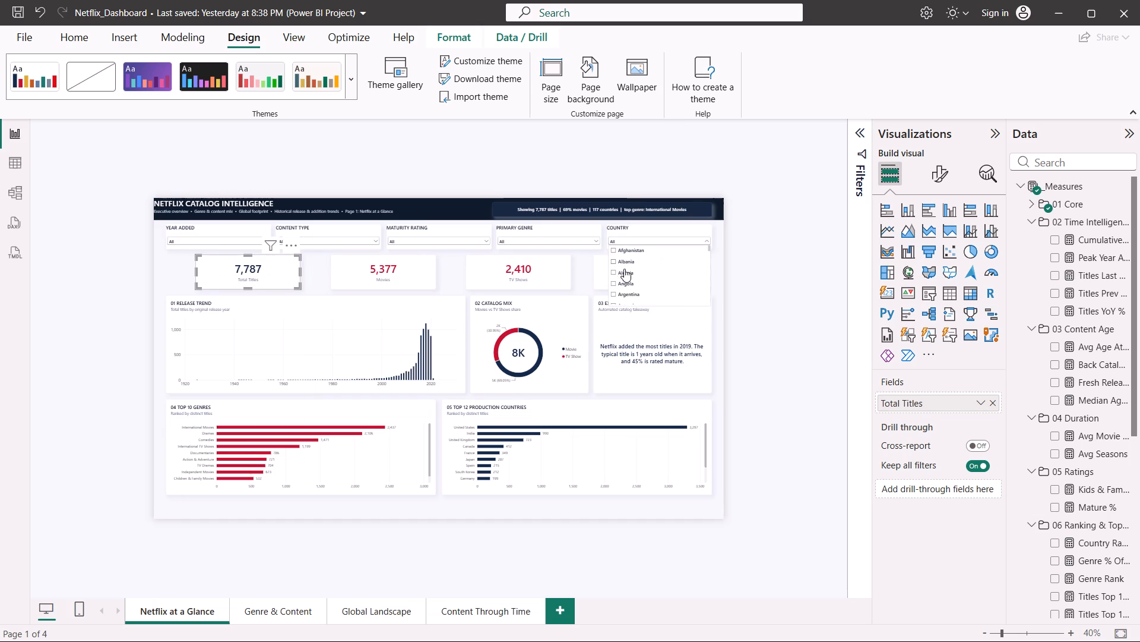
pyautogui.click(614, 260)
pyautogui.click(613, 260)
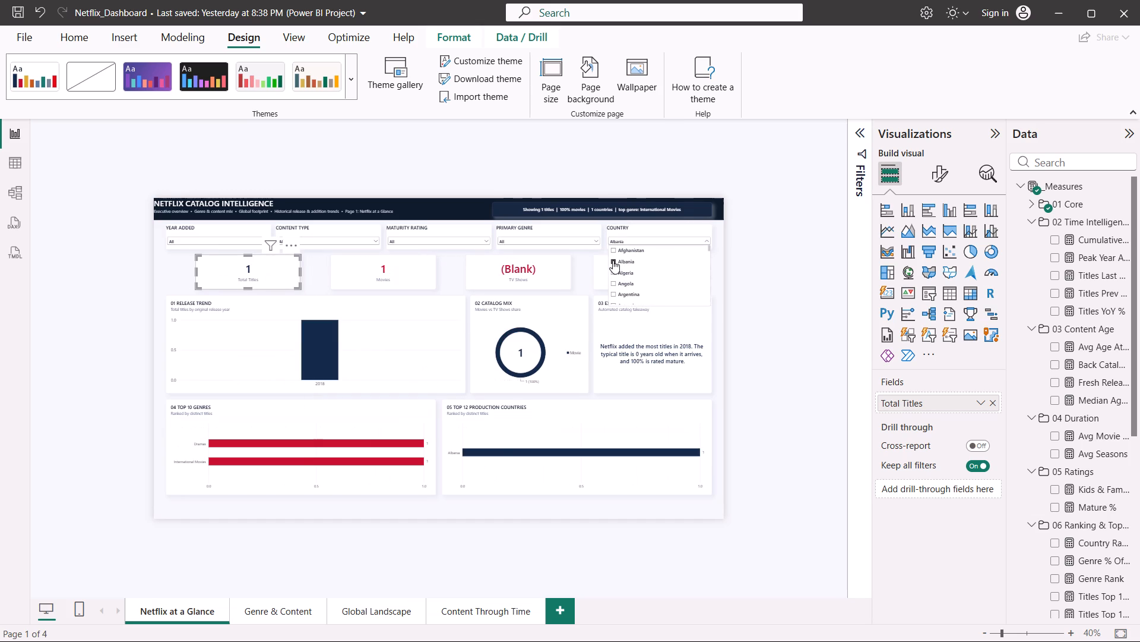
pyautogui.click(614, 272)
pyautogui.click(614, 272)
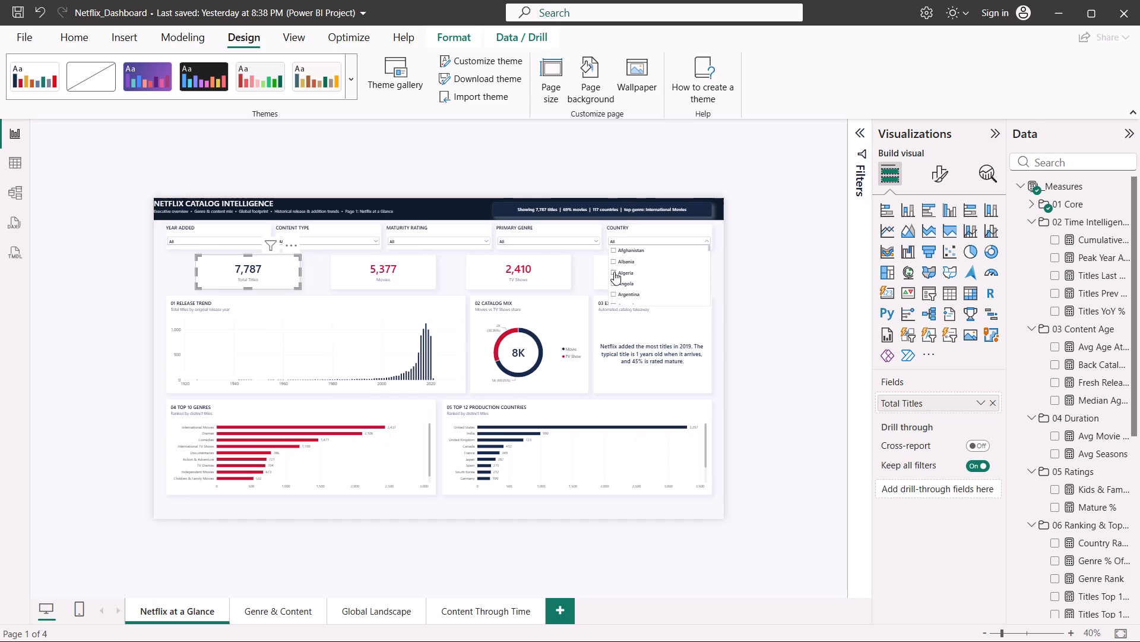
# Filter the Netflix at a Glance page to India with the Country slicer.
pyautogui.scroll(-4, 617, 278)
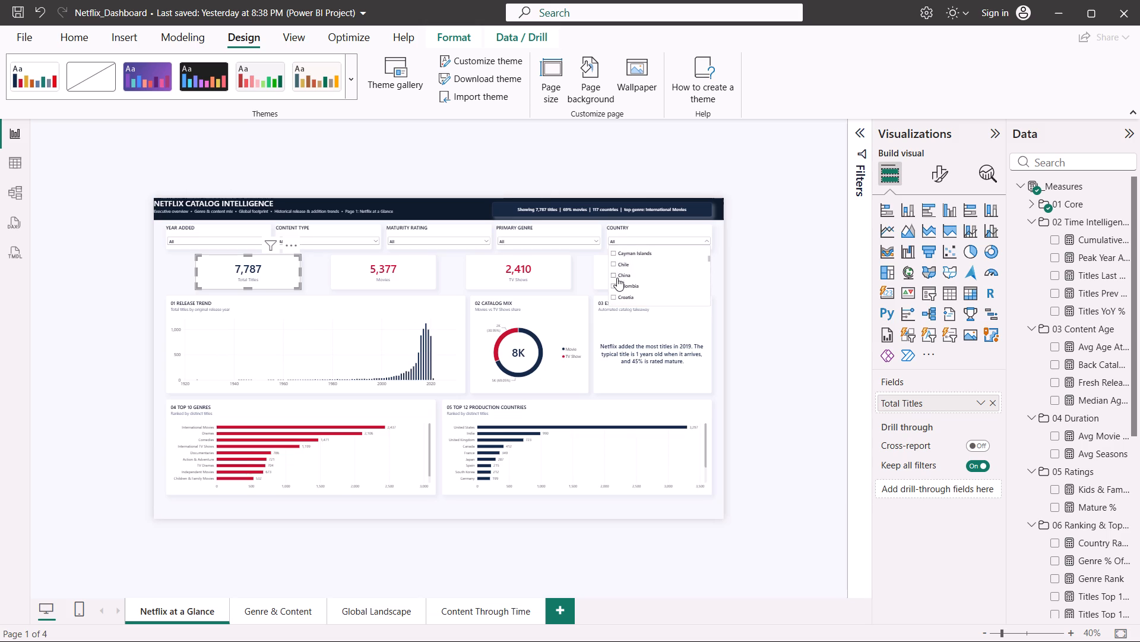
pyautogui.scroll(-5, 617, 278)
pyautogui.rightClick(612, 298)
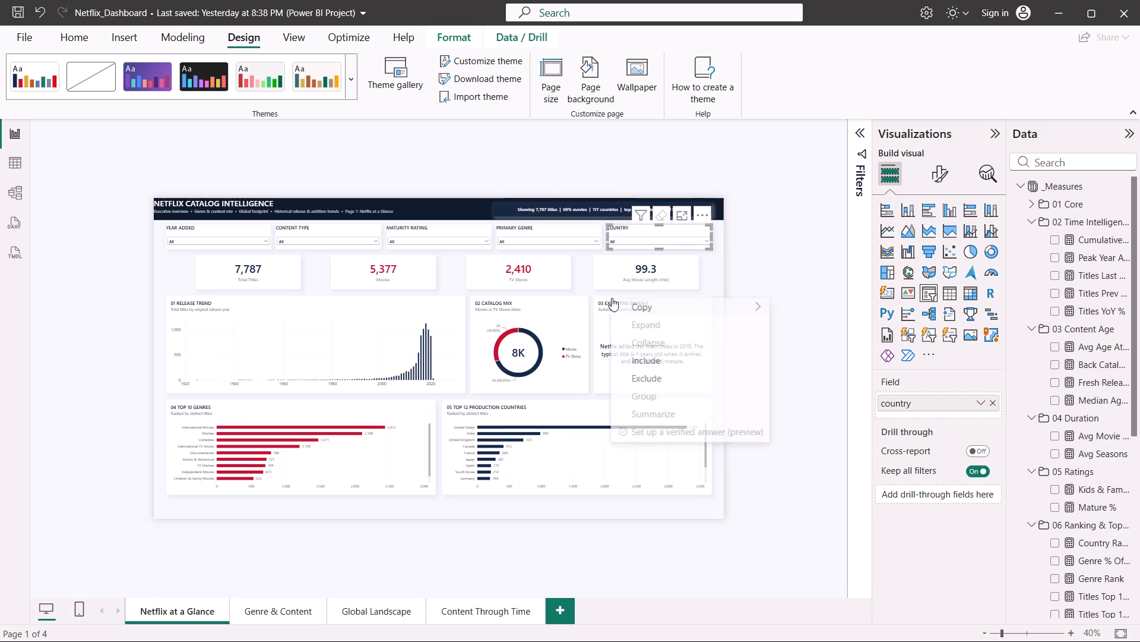
pyautogui.click(632, 225)
pyautogui.click(628, 237)
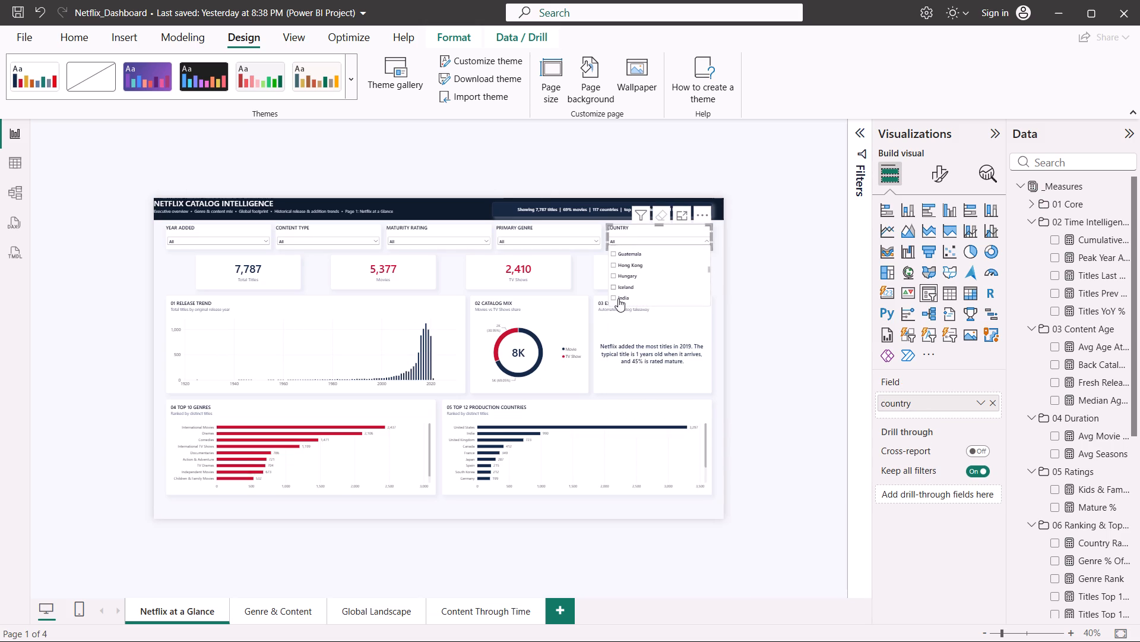
pyautogui.click(610, 295)
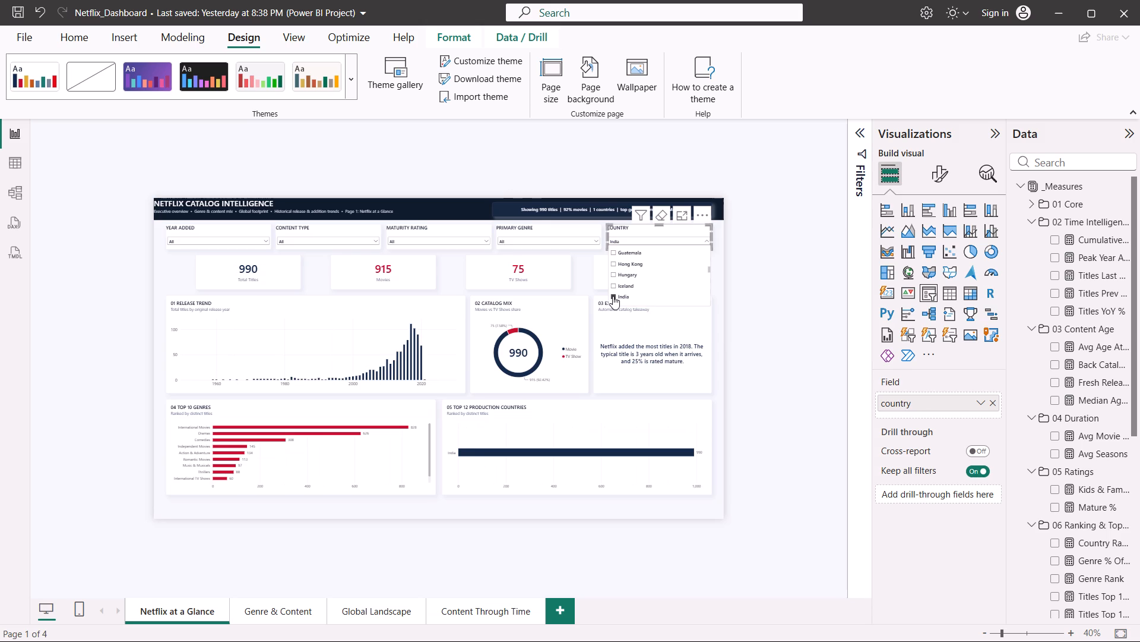
pyautogui.click(613, 296)
pyautogui.click(613, 296)
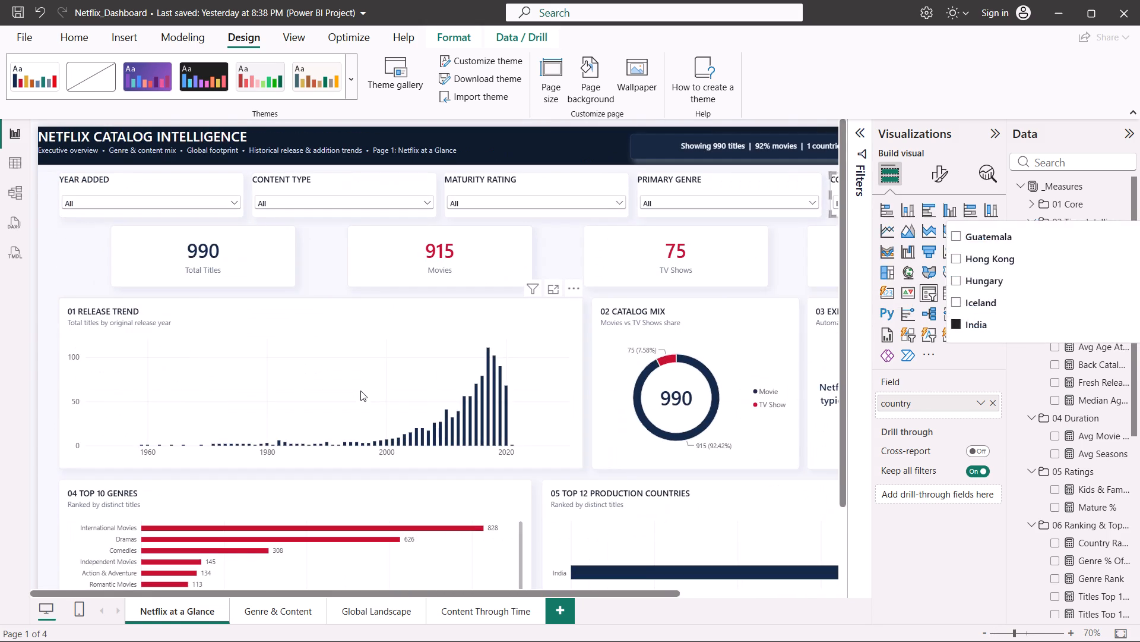
# Examine the enlarged Netflix at a Glance page, its page filters and the visuals on the Genre & Content page.
pyautogui.click(863, 128)
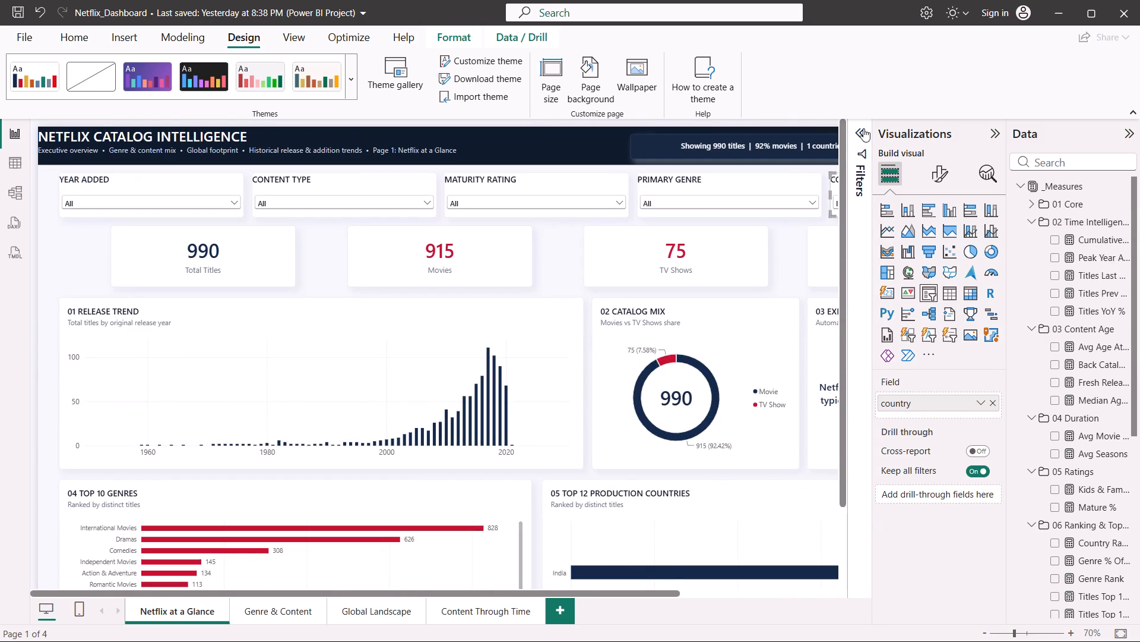
pyautogui.moveTo(568, 292); pyautogui.dragTo(467, 214)
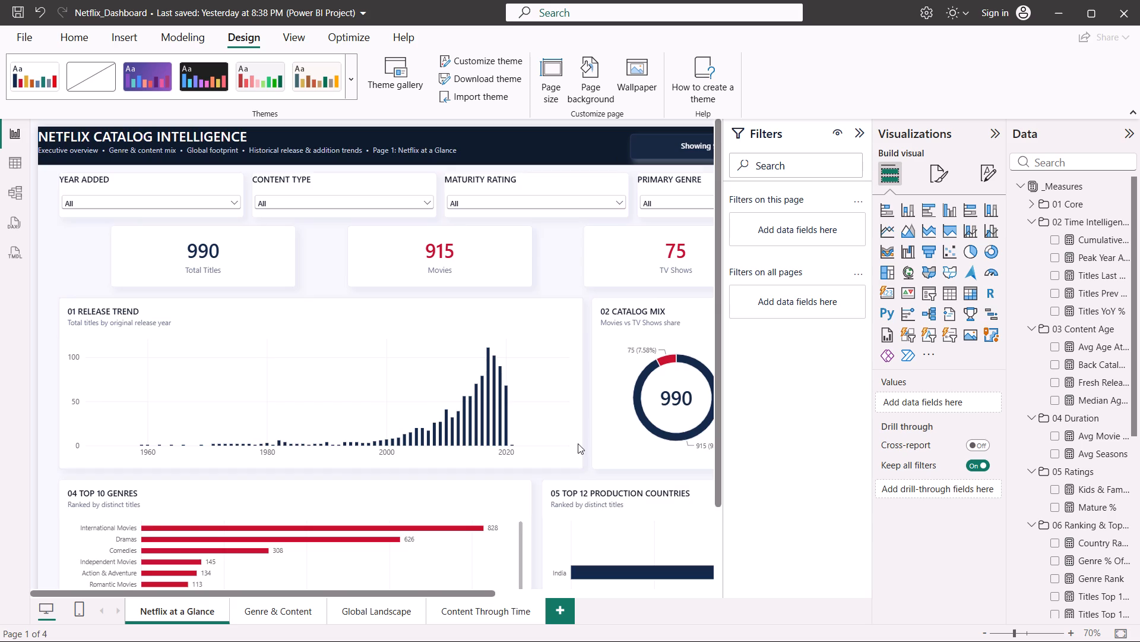
pyautogui.scroll(-1, 578, 443)
pyautogui.scroll(1, 578, 443)
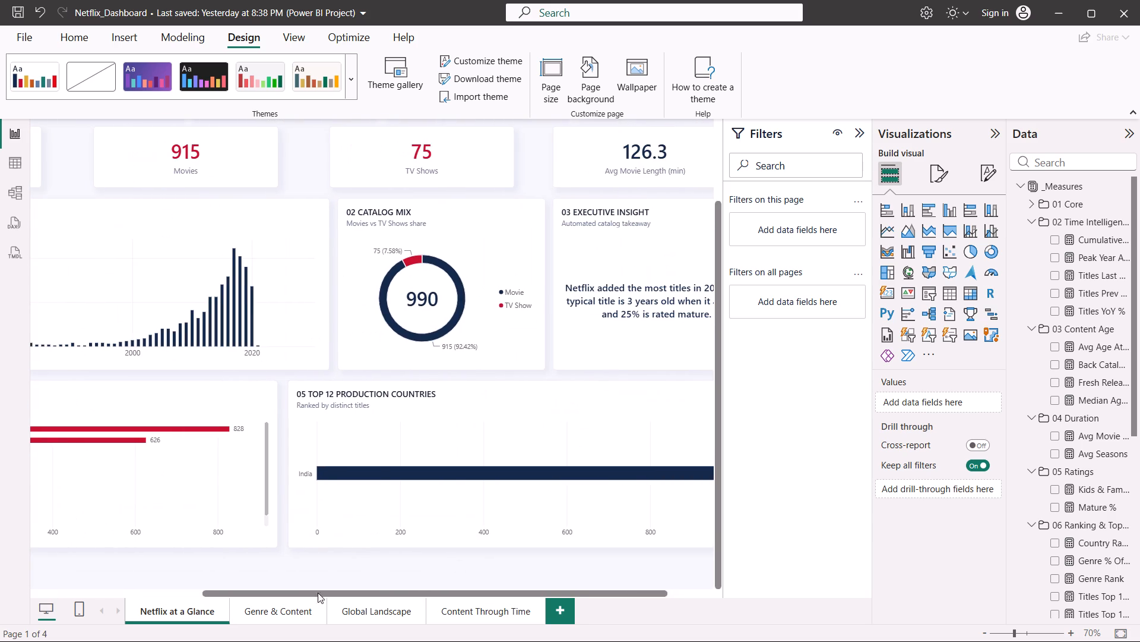
pyautogui.click(293, 607)
pyautogui.scroll(1, 390, 524)
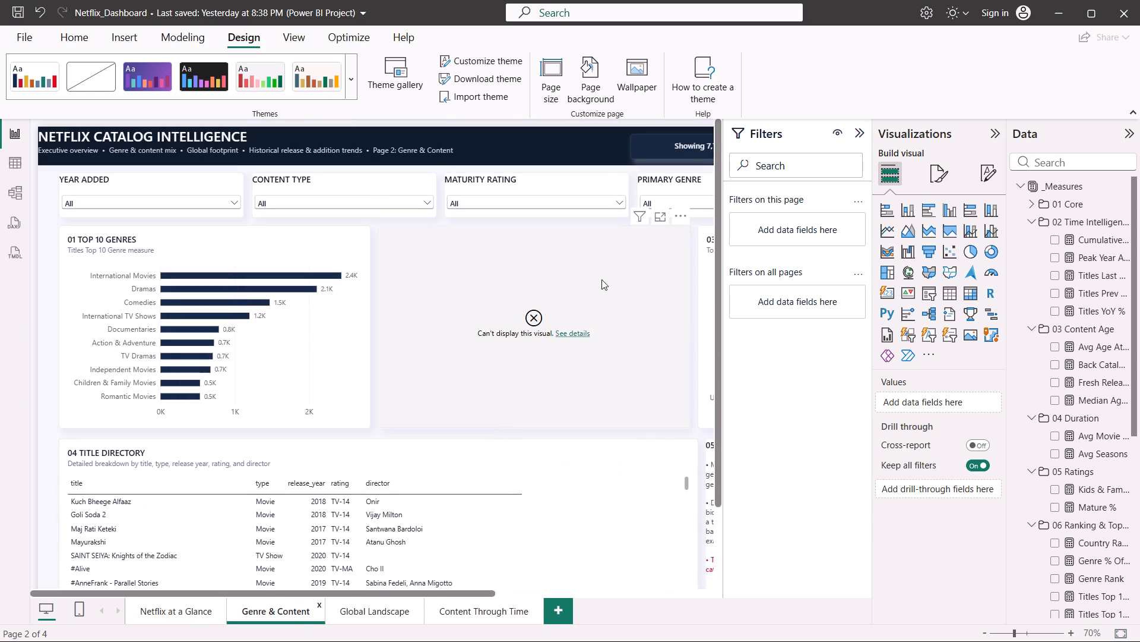
pyautogui.click(862, 137)
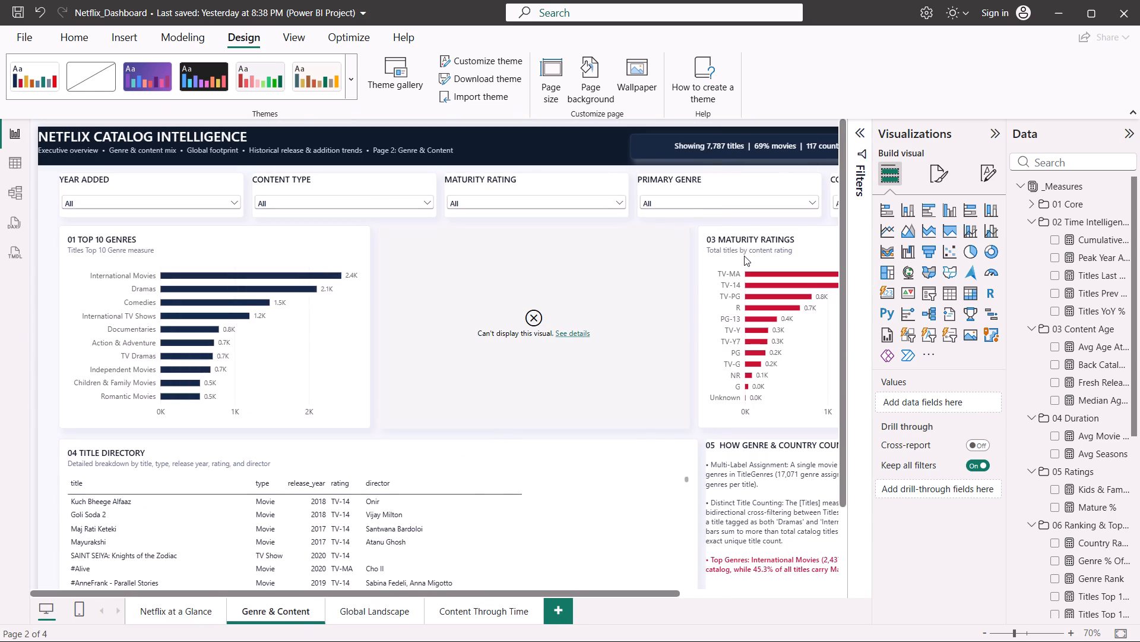
pyautogui.hotkey('alt', 'Tab')
pyautogui.hotkey('alt', 'Tab')
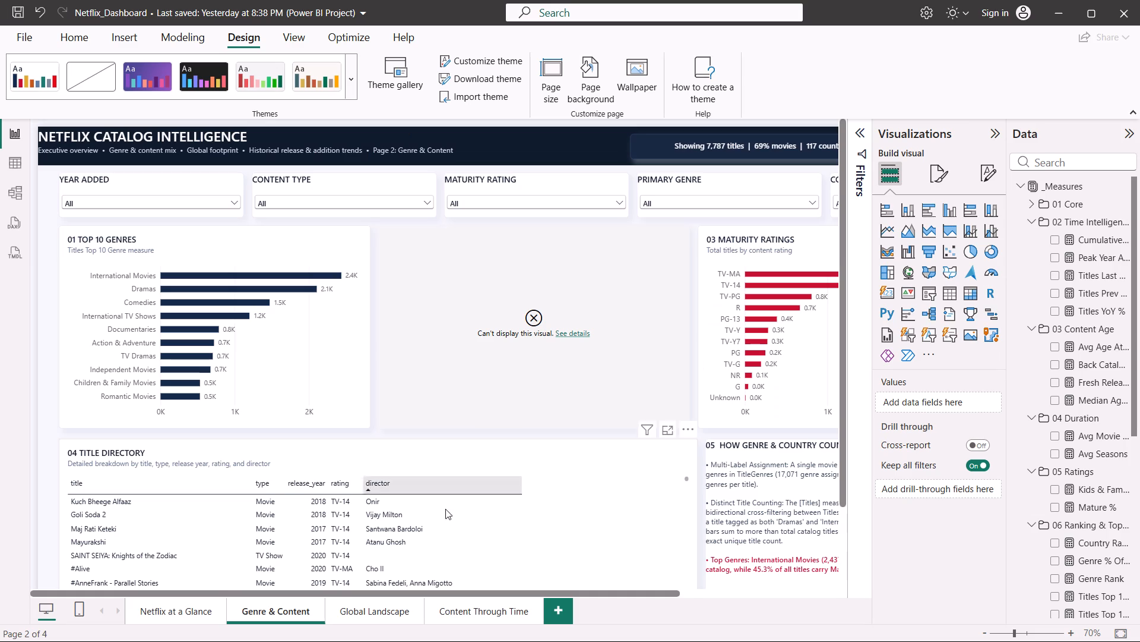
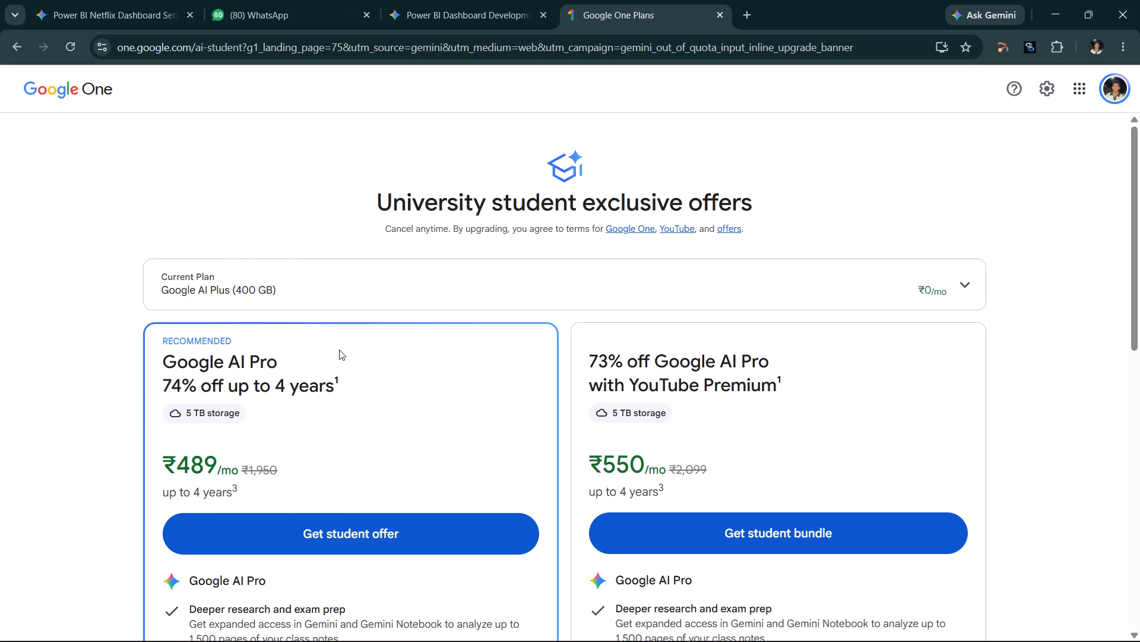
# Compare the student offers for Google AI Pro and Google AI Pro with YouTube Premium, including their benefits and footnotes.
pyautogui.scroll(-2, 339, 350)
pyautogui.scroll(-6, 482, 400)
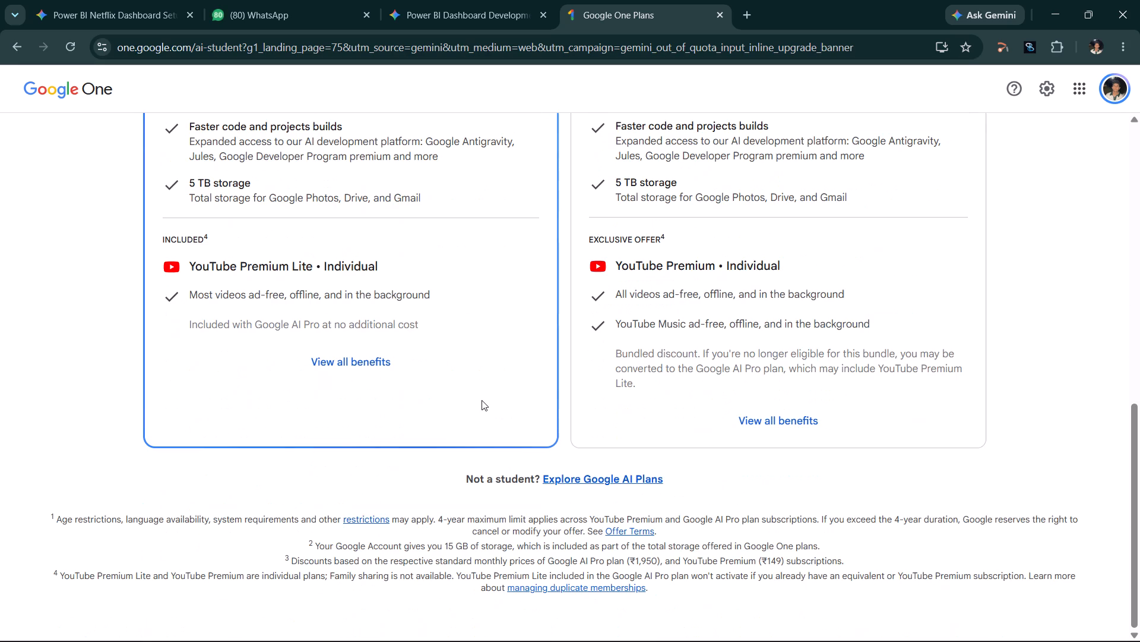
pyautogui.scroll(-1, 482, 400)
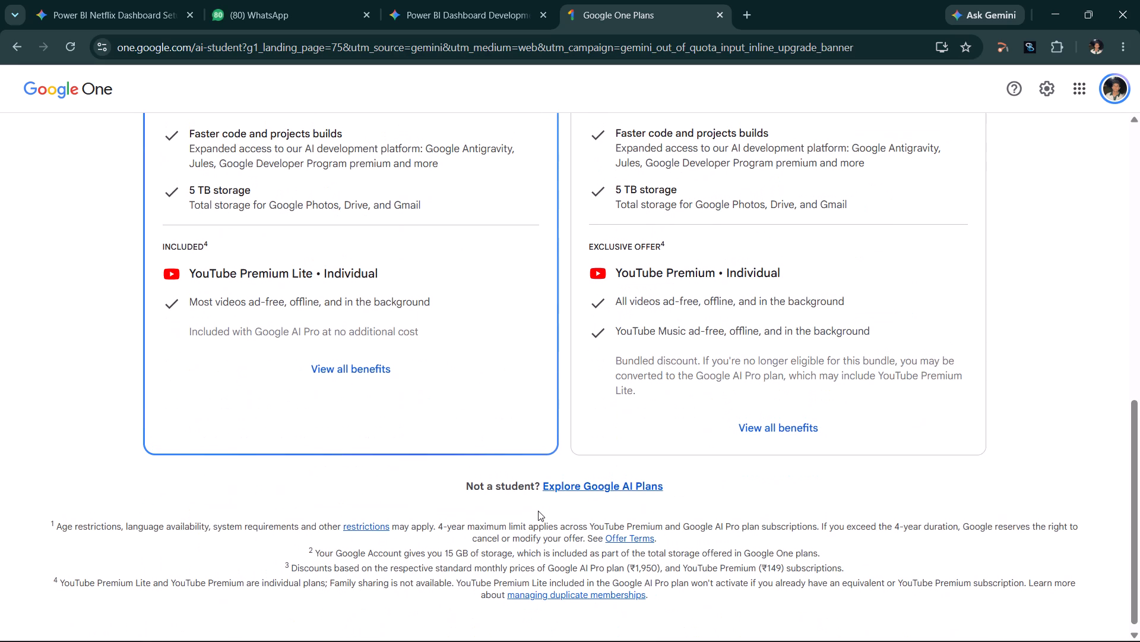
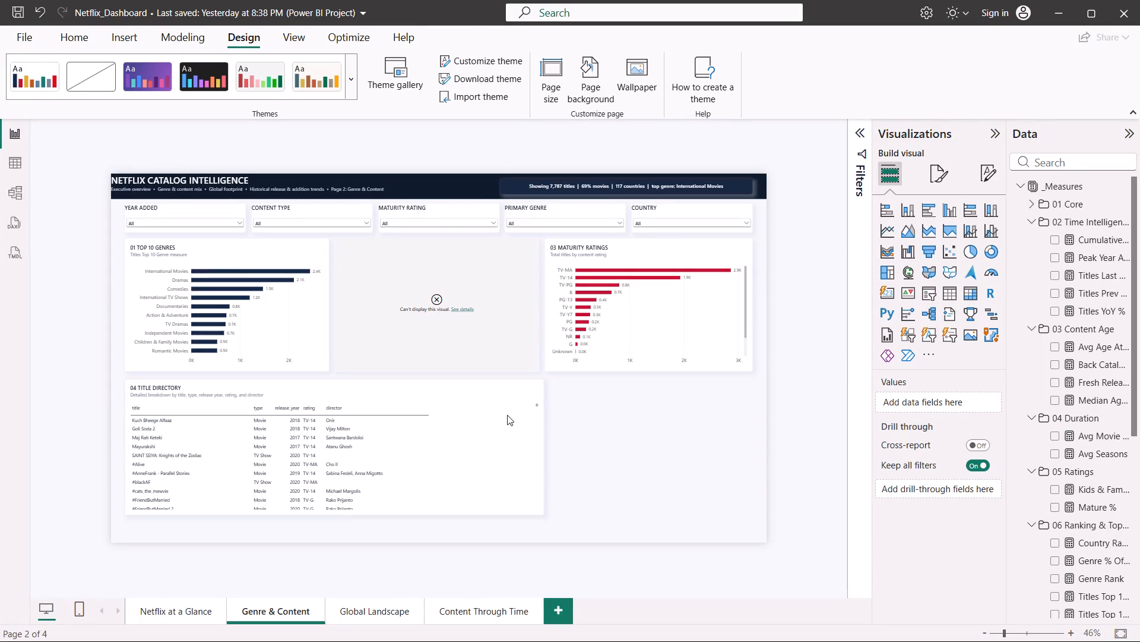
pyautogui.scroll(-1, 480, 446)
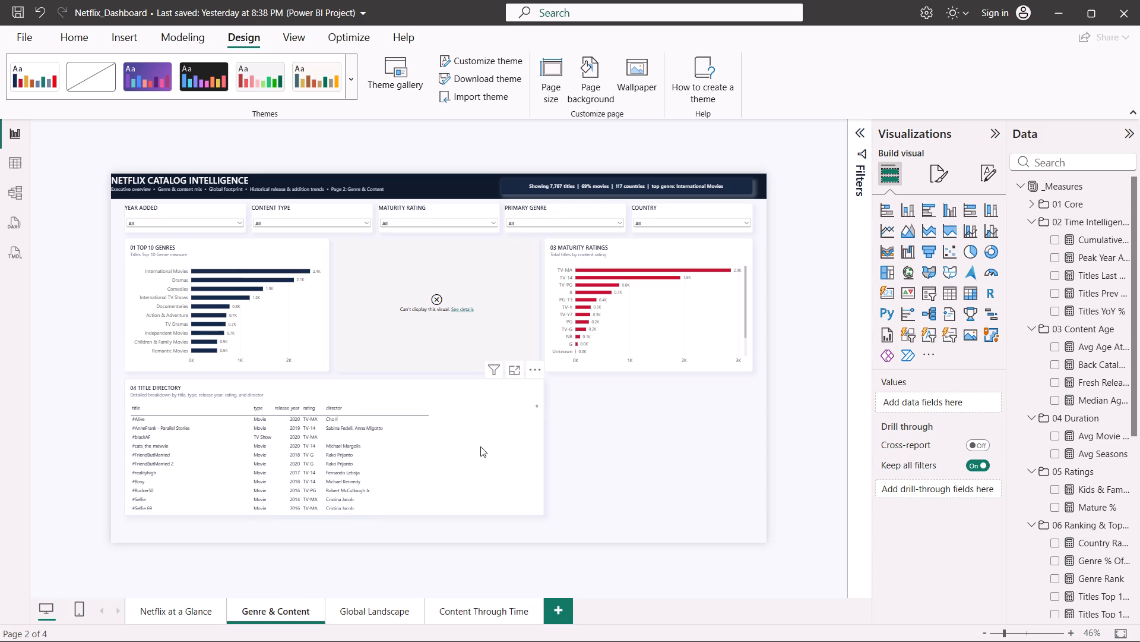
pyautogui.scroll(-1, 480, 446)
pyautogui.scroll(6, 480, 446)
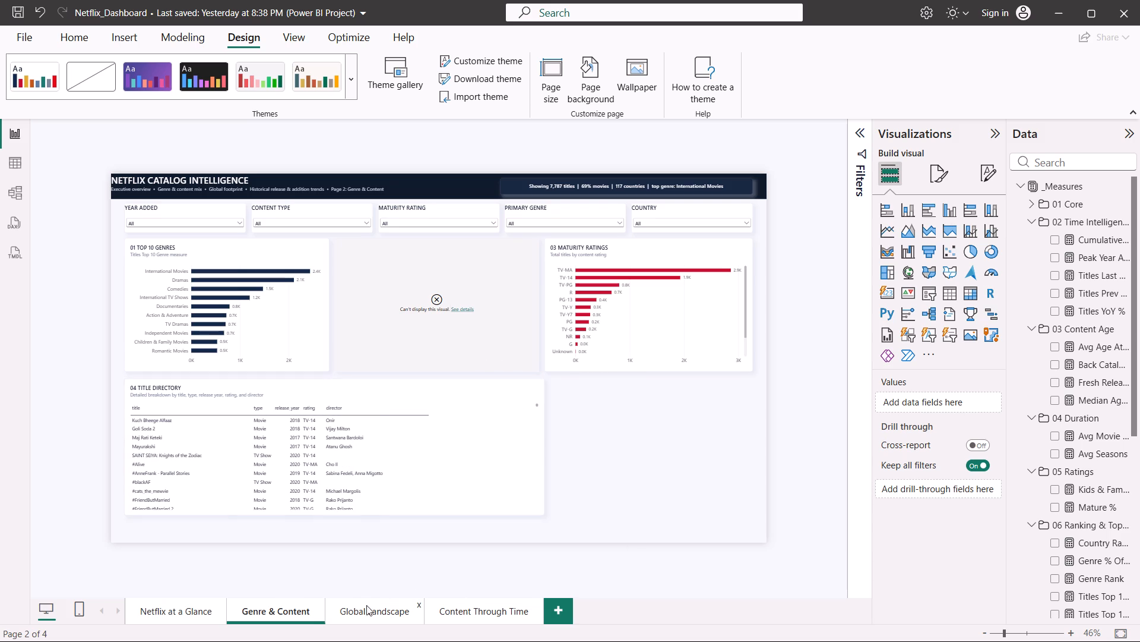
# Examine the visuals on the Netflix at a Glance, Genre & Content and Global Landscape pages of the Power BI report.
pyautogui.click(372, 610)
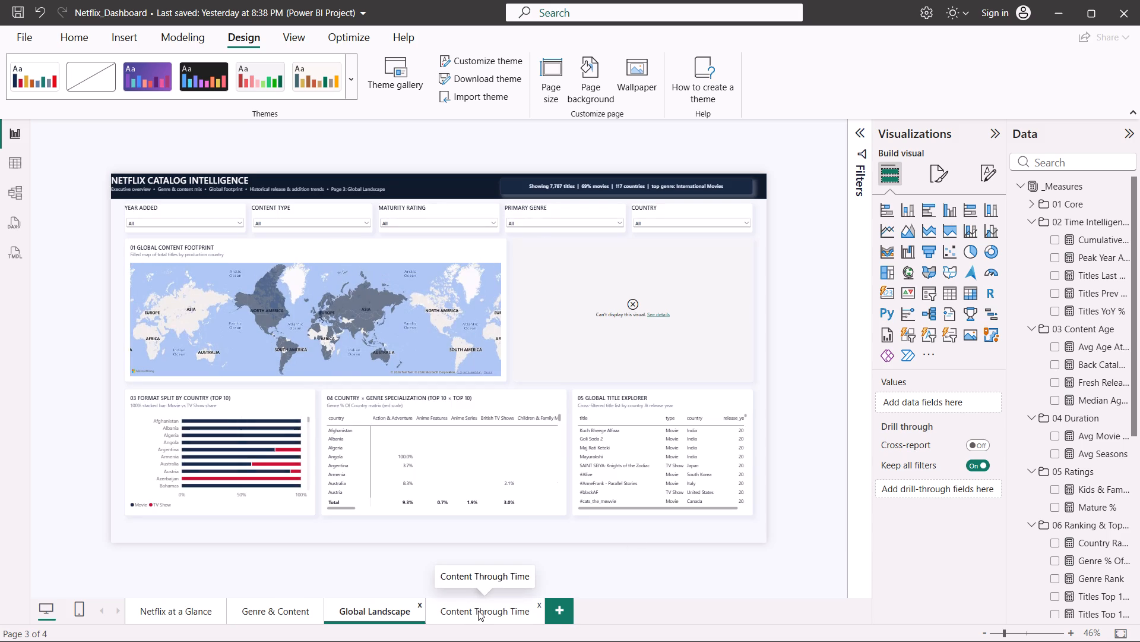
pyautogui.click(283, 610)
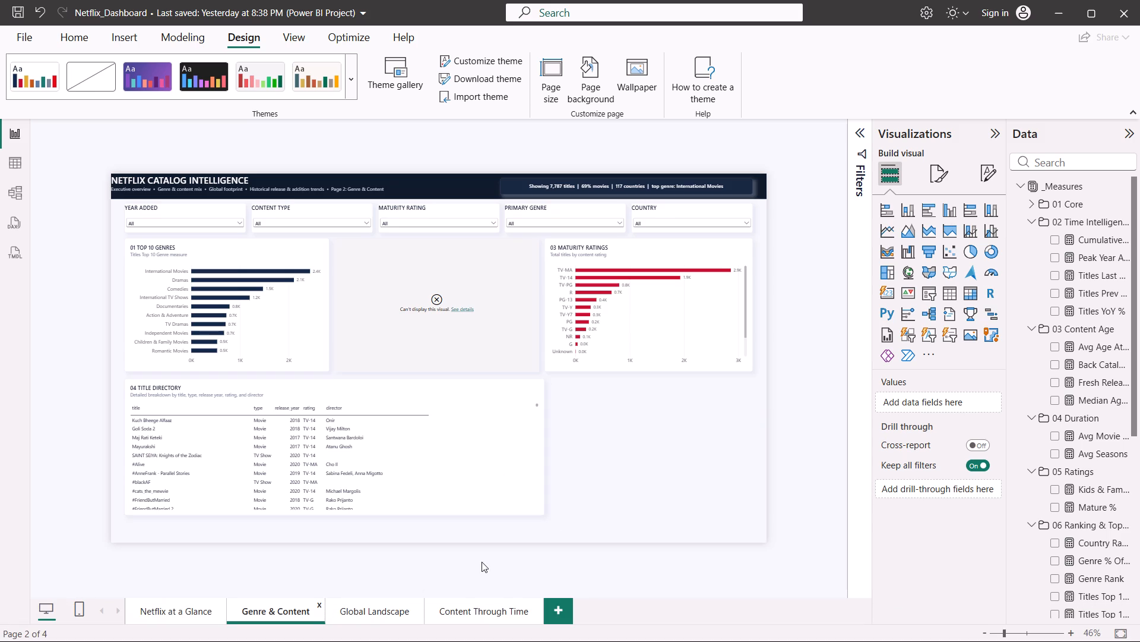
pyautogui.click(391, 610)
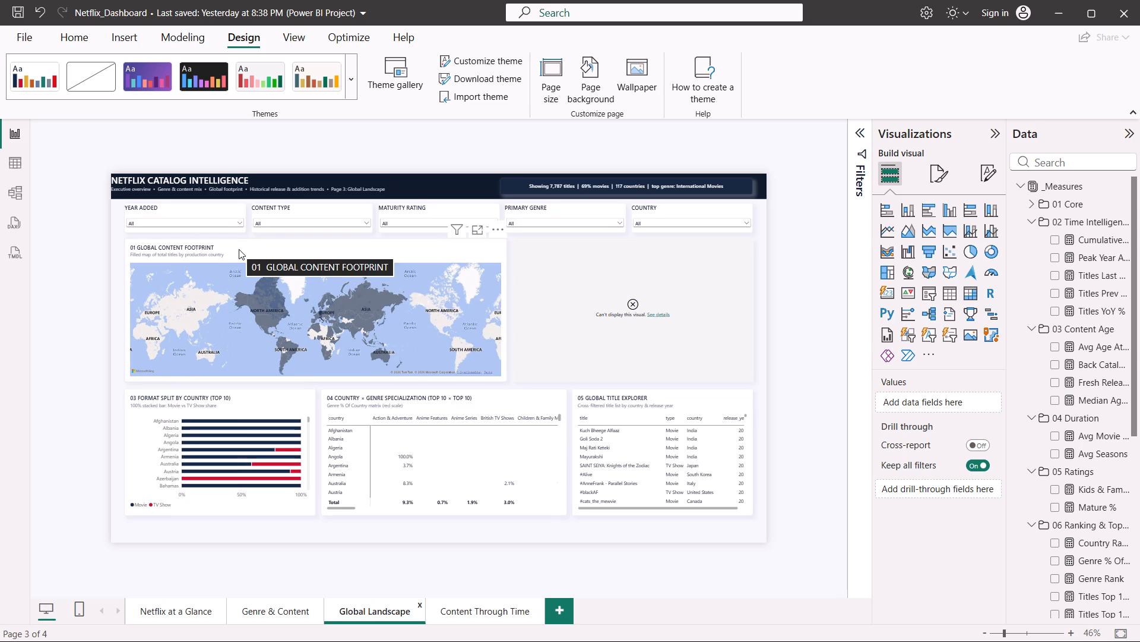
pyautogui.click(282, 606)
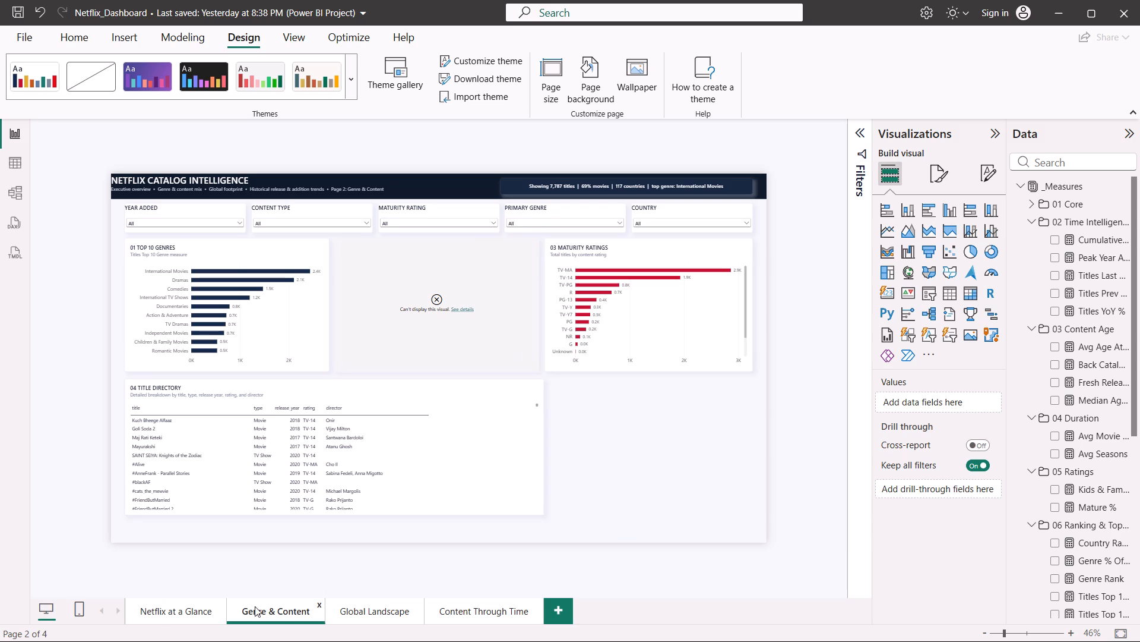
pyautogui.click(164, 620)
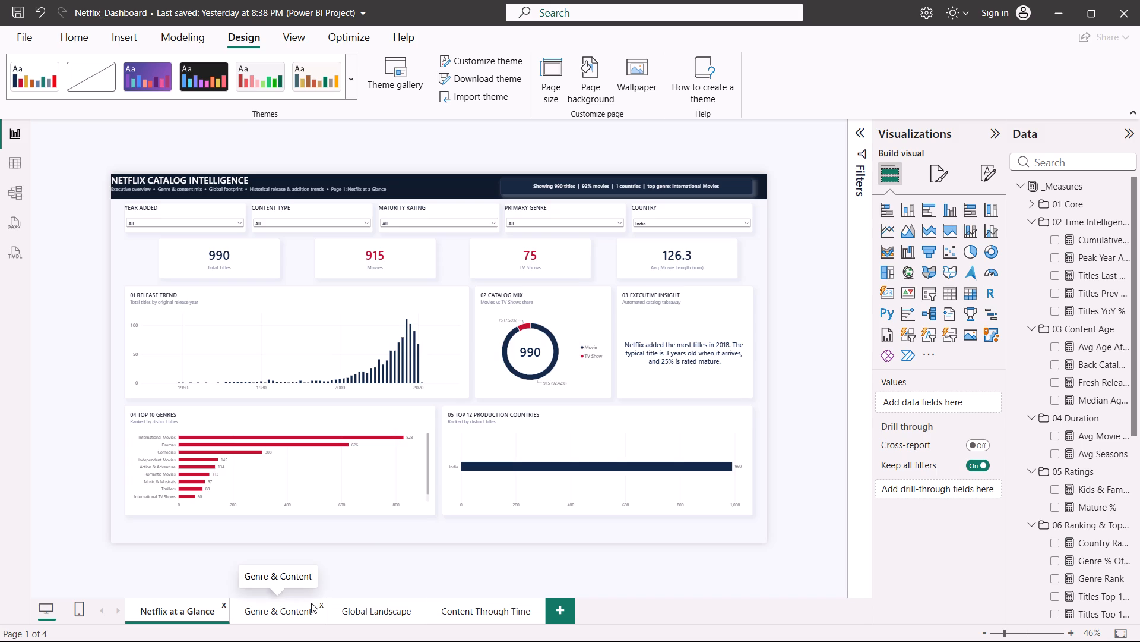
pyautogui.click(283, 615)
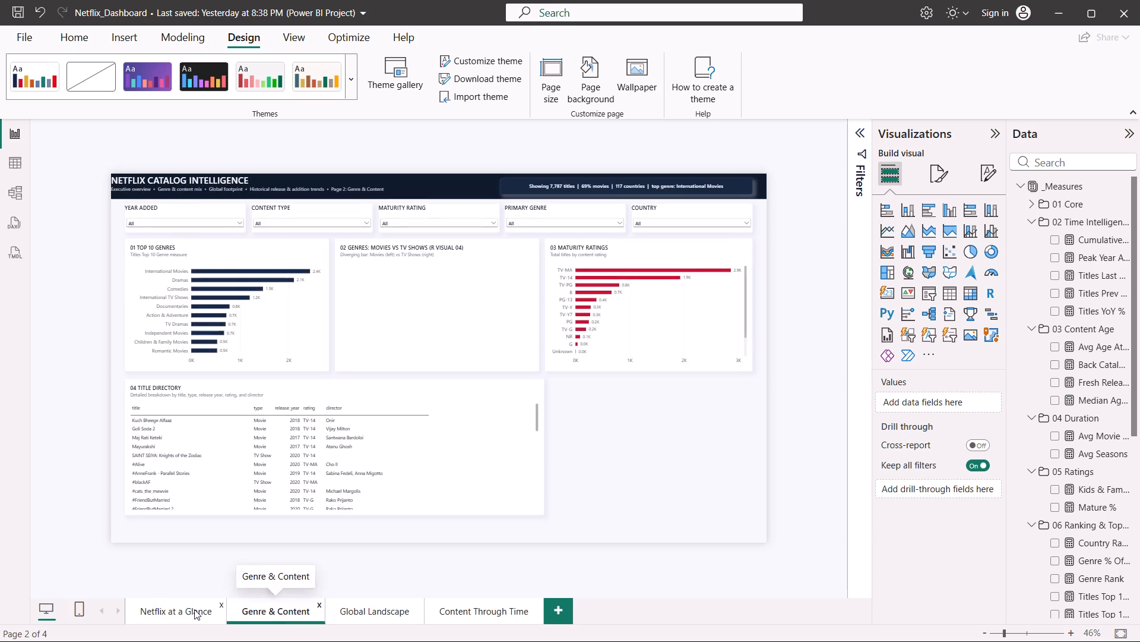
pyautogui.click(188, 612)
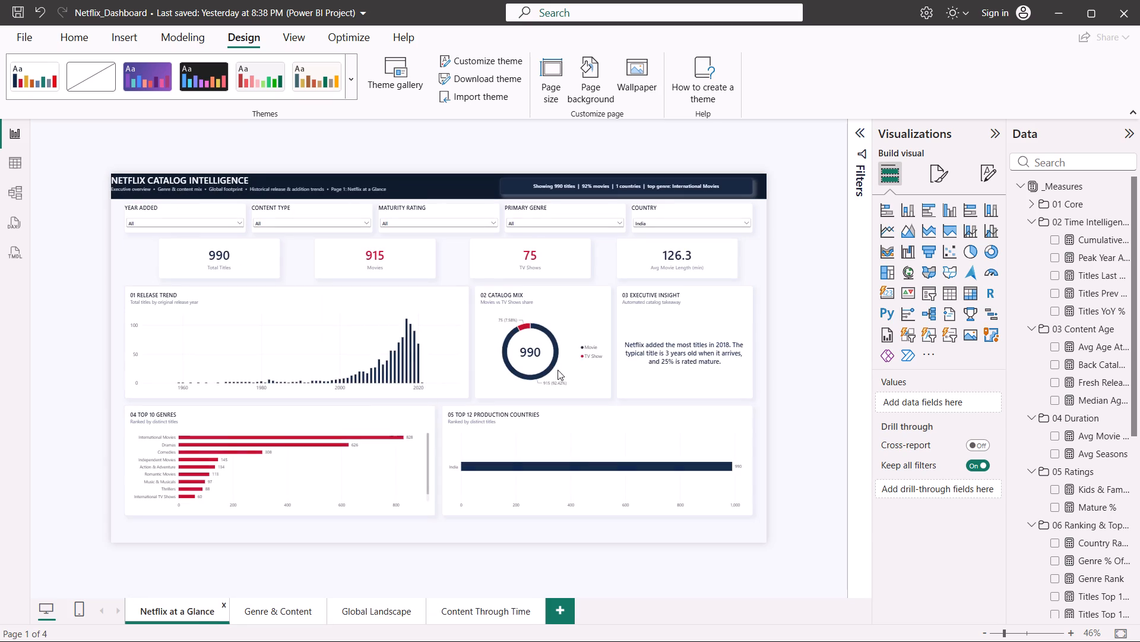
pyautogui.click(289, 621)
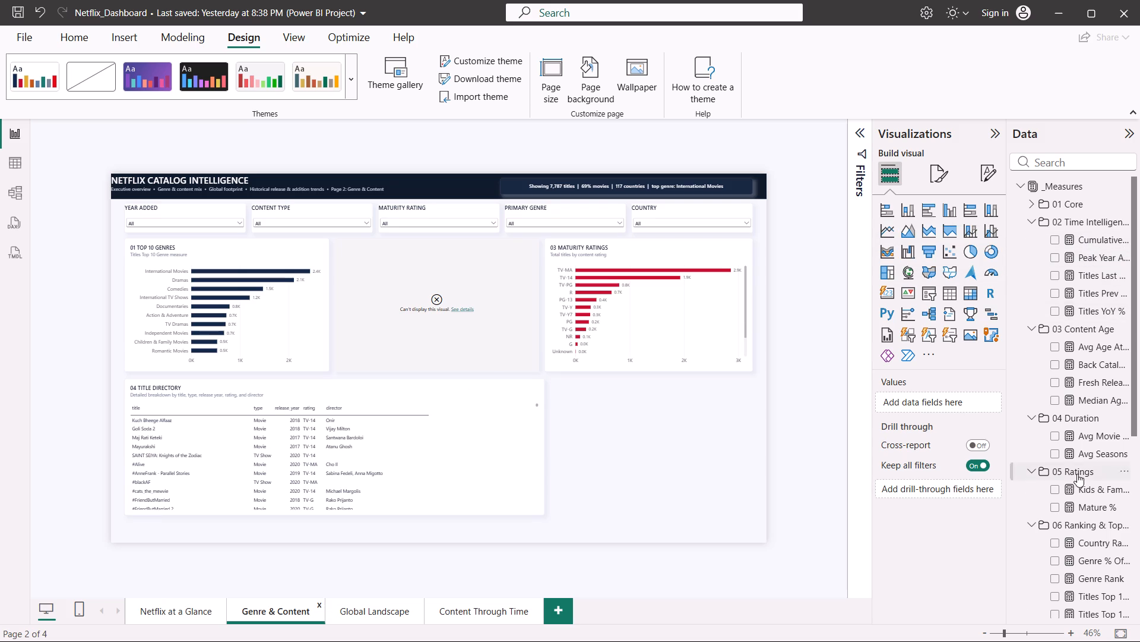
# With the Genre & Content page open, expand the 01 Core folder of the _Measures table to review its measures.
pyautogui.scroll(-4, 1077, 474)
pyautogui.scroll(4, 1059, 480)
pyautogui.click(697, 498)
pyautogui.click(1033, 207)
pyautogui.click(1032, 207)
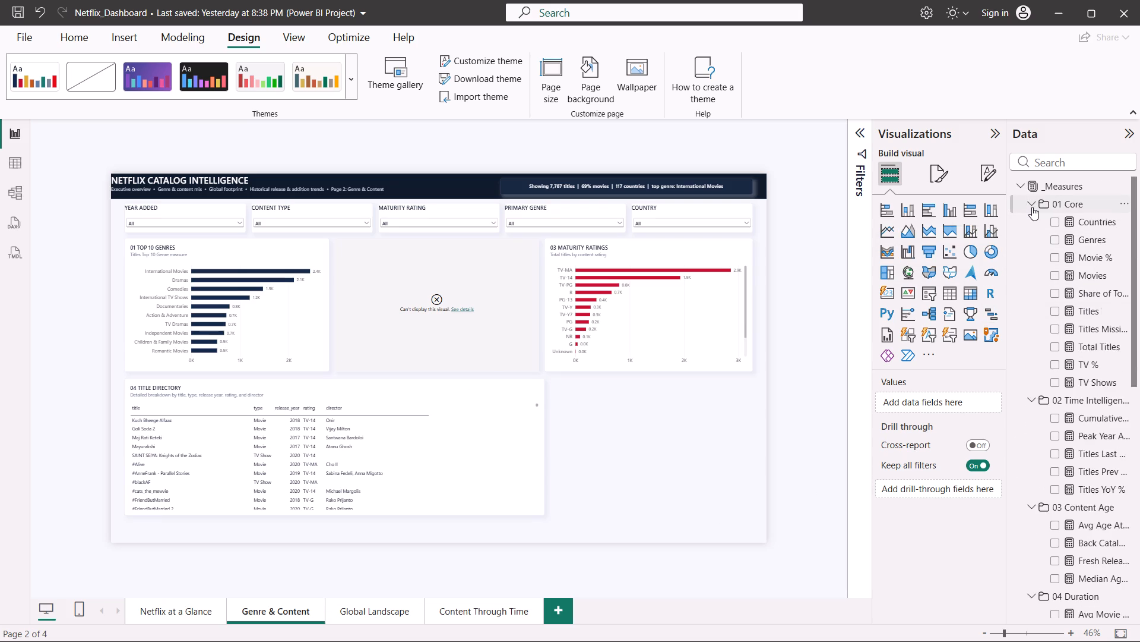
pyautogui.click(1032, 203)
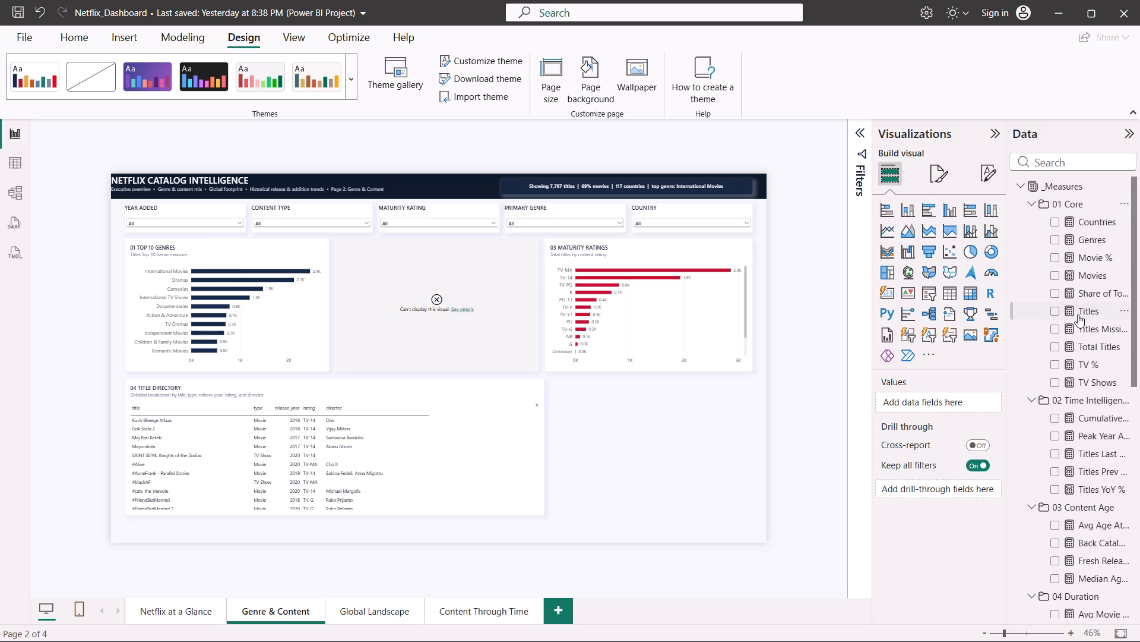
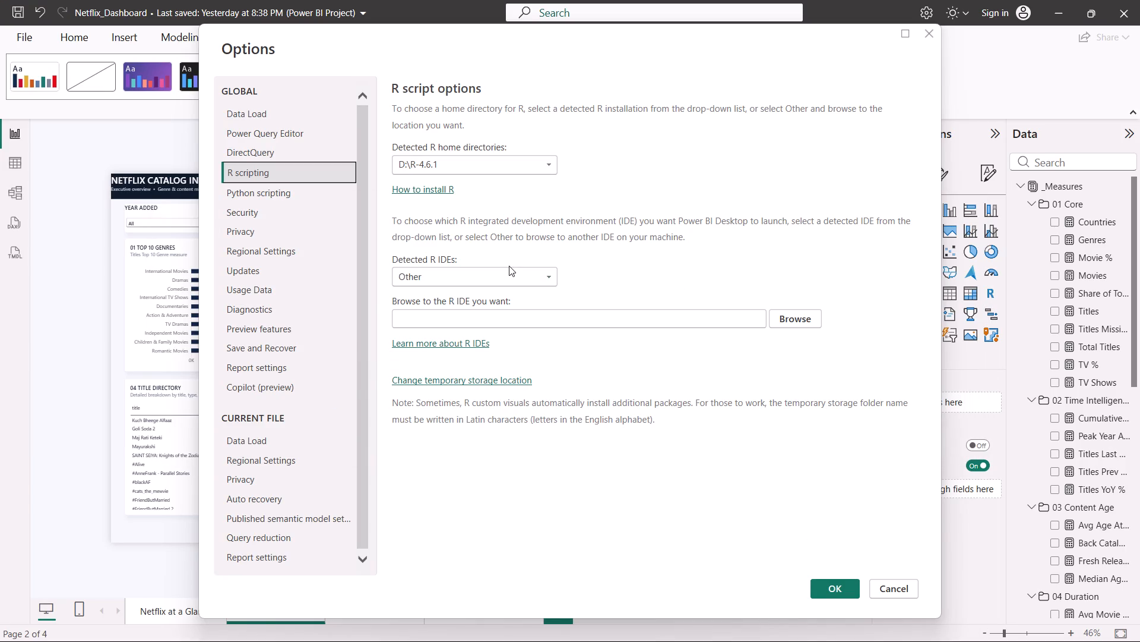
pyautogui.hotkey('alt', 'Tab')
pyautogui.scroll(-1, 562, 369)
pyautogui.hotkey('alt', 'Tab')
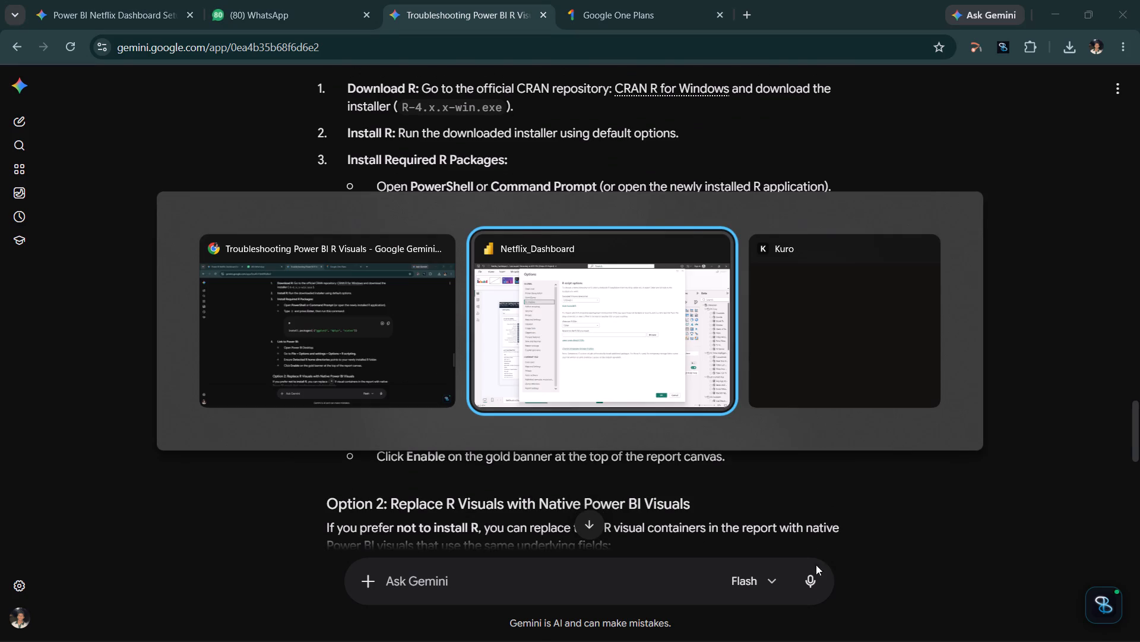
pyautogui.click(819, 591)
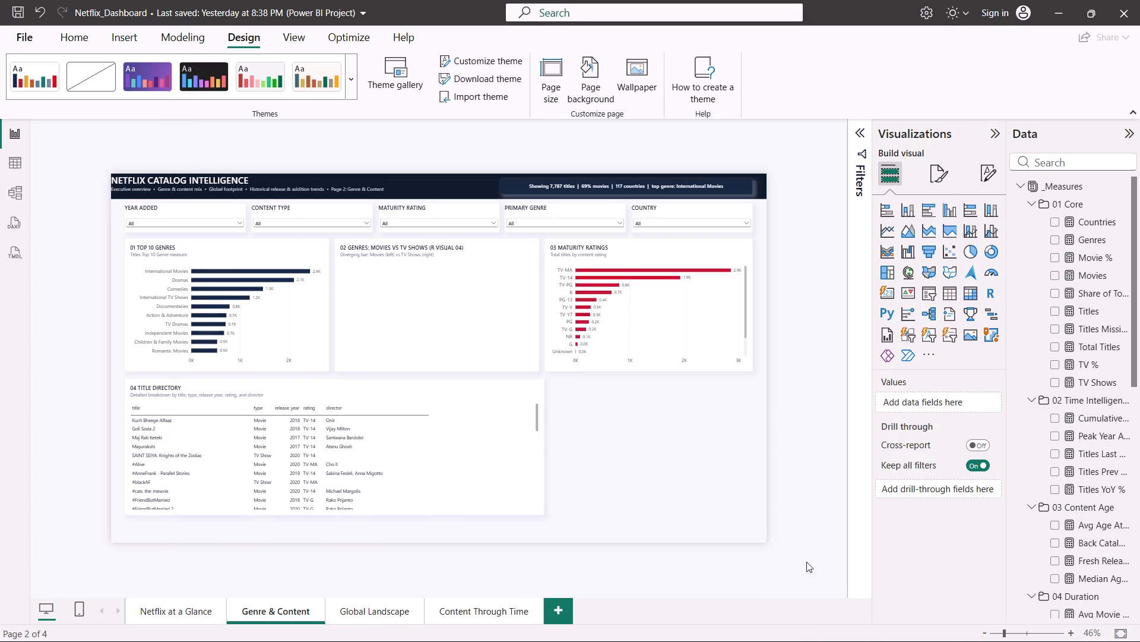
# Check the R visuals on the report pages and remove the broken stackedColumnChart visual from the Content Through Time page.
pyautogui.scroll(2, 587, 383)
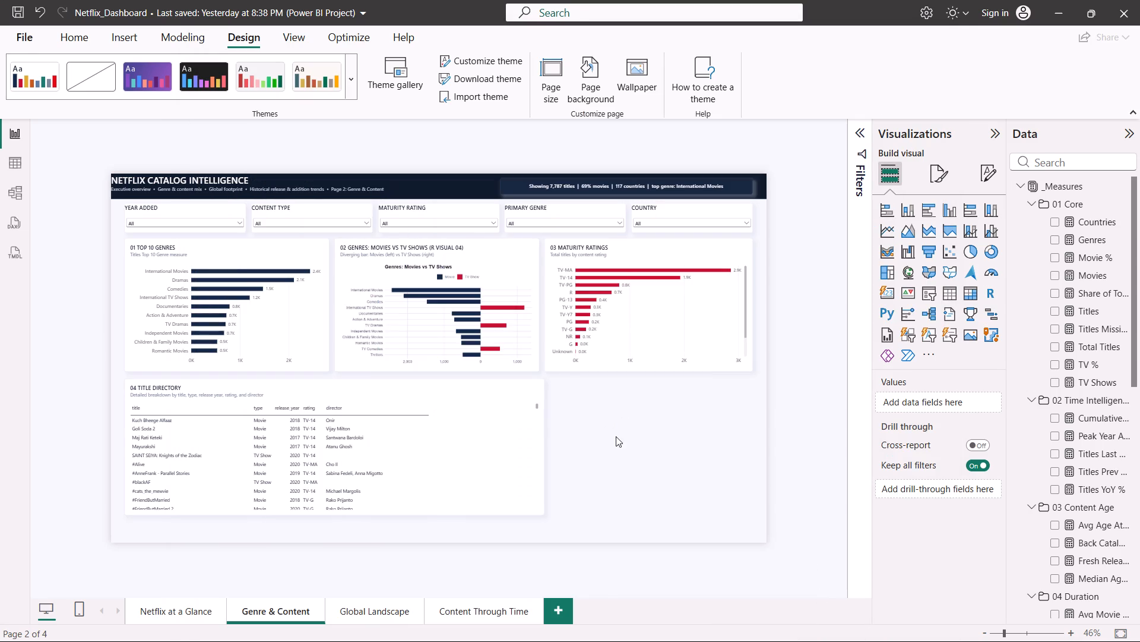
pyautogui.click(404, 609)
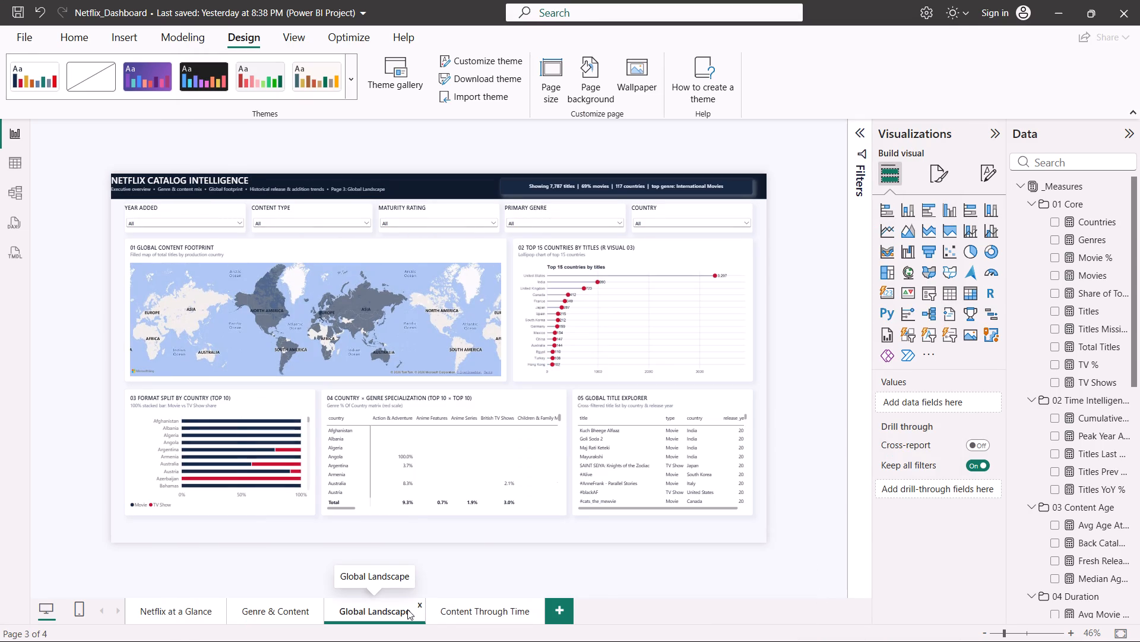
pyautogui.click(464, 608)
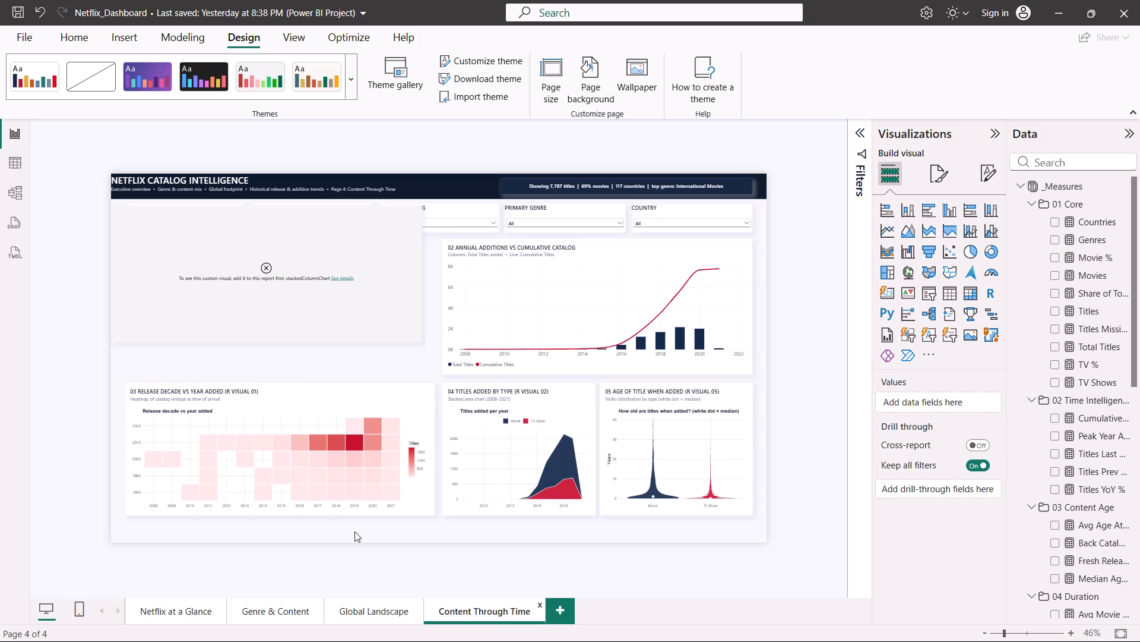
pyautogui.click(356, 228)
pyautogui.click(413, 198)
pyautogui.click(435, 230)
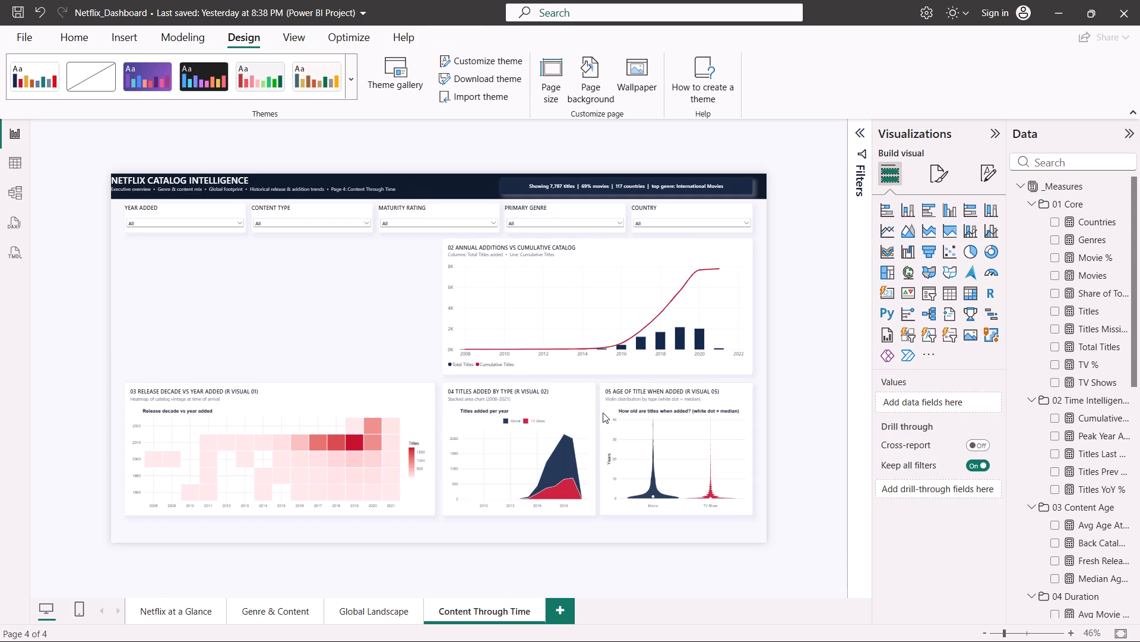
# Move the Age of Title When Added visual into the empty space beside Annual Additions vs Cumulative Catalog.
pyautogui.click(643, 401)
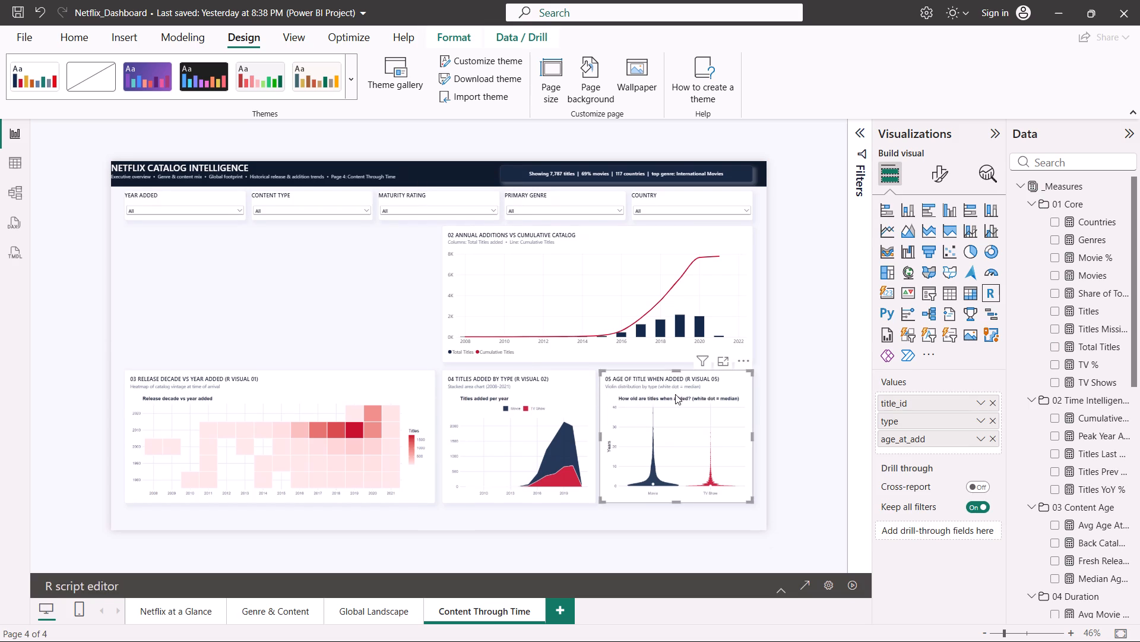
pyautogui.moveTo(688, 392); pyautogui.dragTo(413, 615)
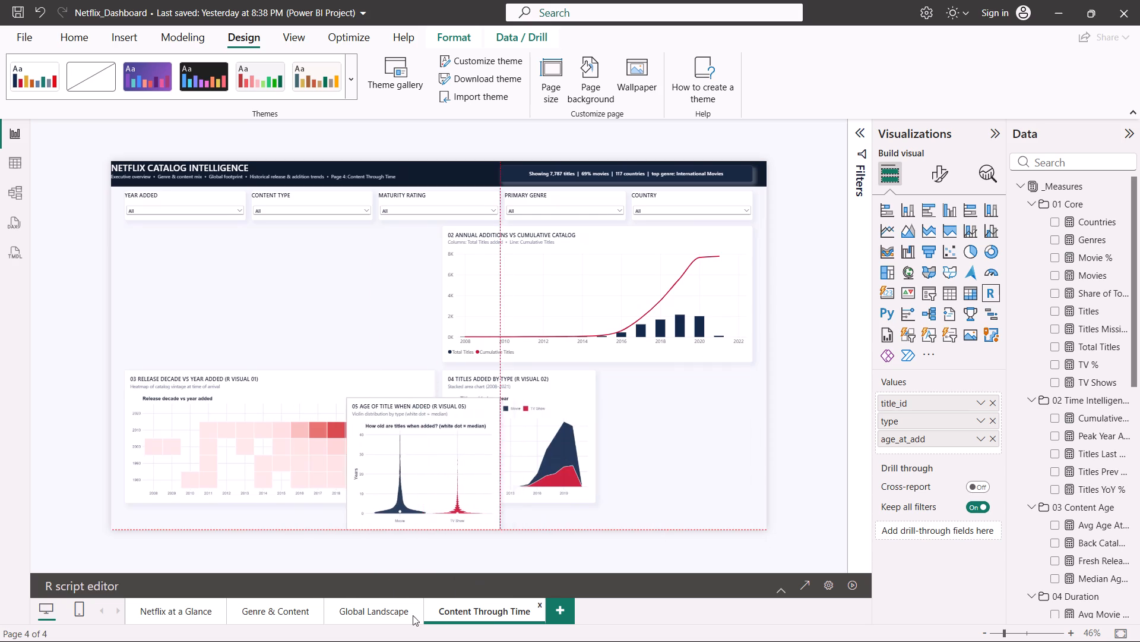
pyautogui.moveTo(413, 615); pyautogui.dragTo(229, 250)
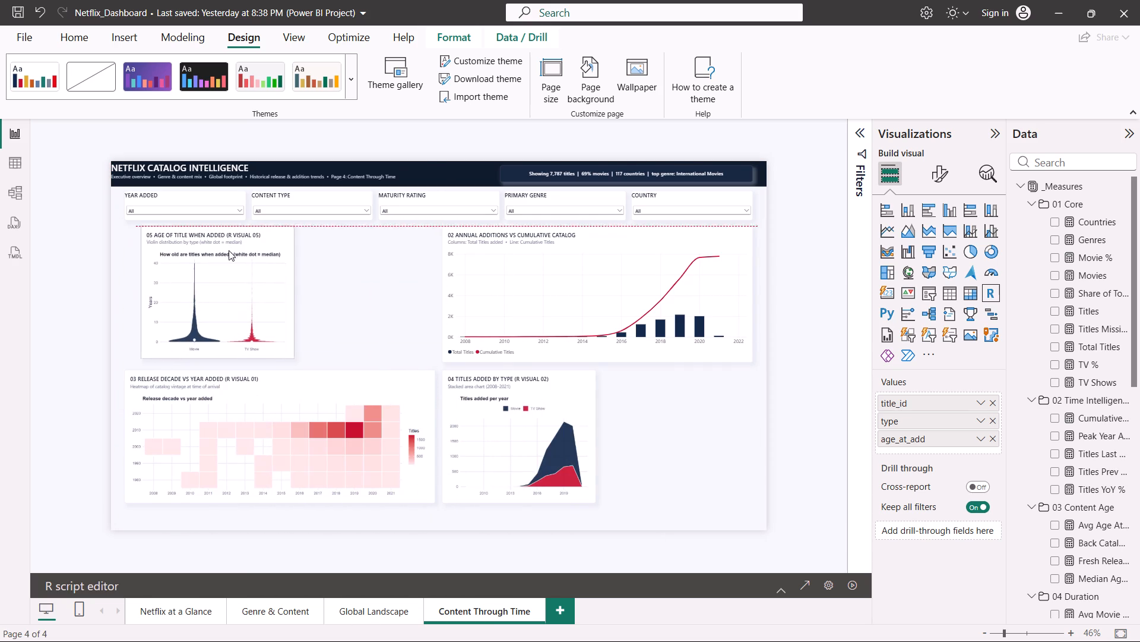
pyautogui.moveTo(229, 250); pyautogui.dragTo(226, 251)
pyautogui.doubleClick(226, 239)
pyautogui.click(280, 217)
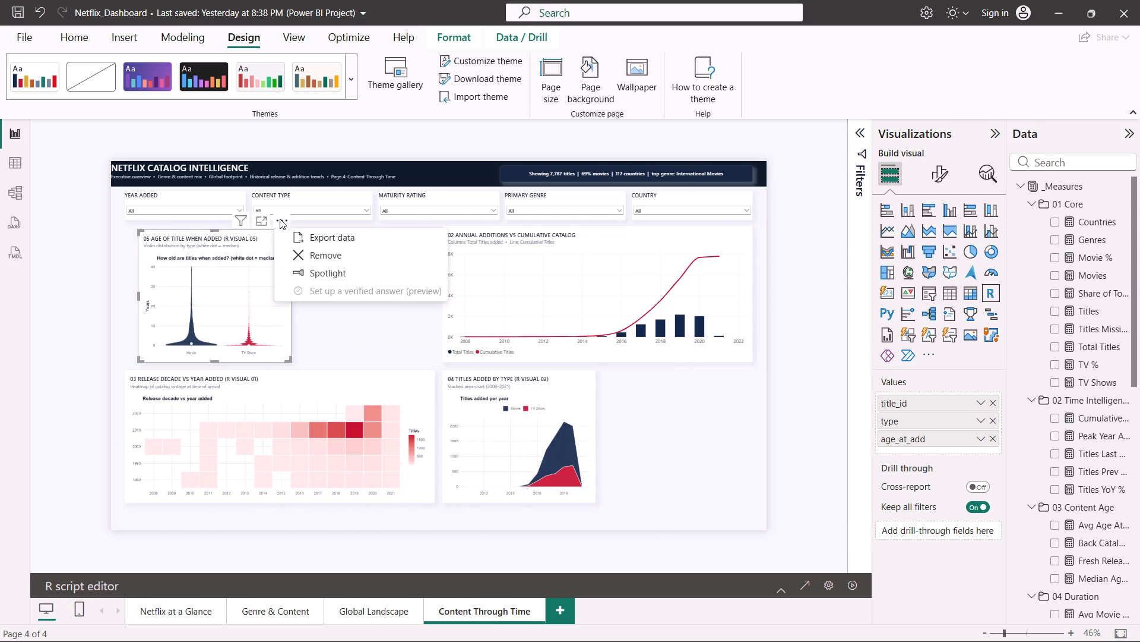
# Cut the Age of Title When Added visual and paste it on the Genre & Content page, beside the Title Directory.
pyautogui.click(218, 251)
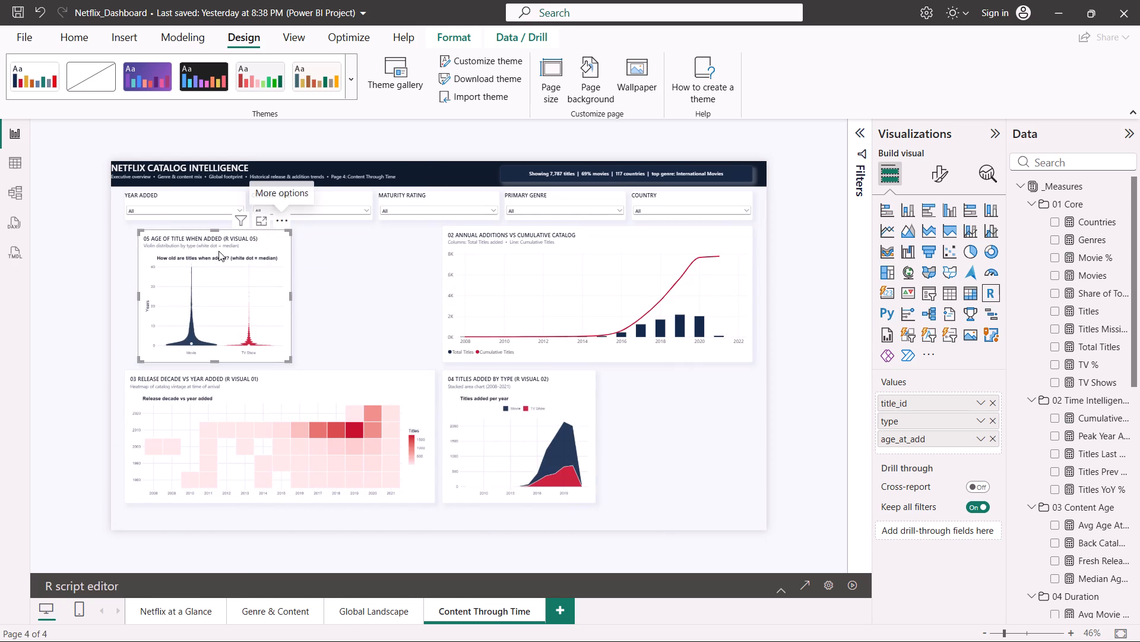
pyautogui.hotkey('ctrl', 'x')
pyautogui.click(280, 612)
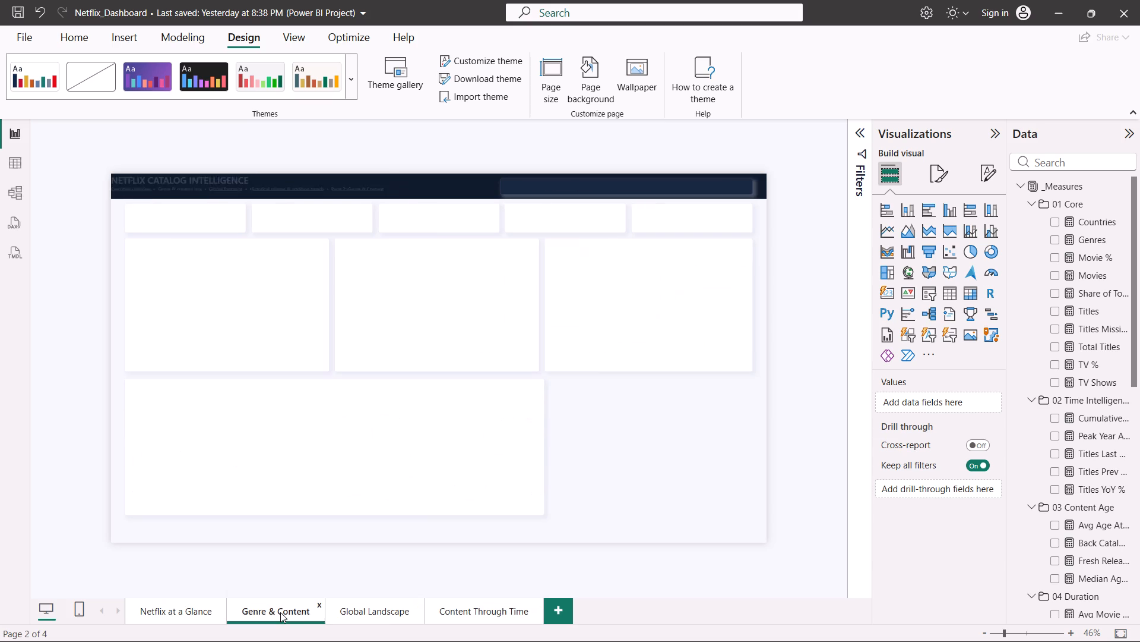
pyautogui.click(670, 436)
pyautogui.hotkey('ctrl', 'v')
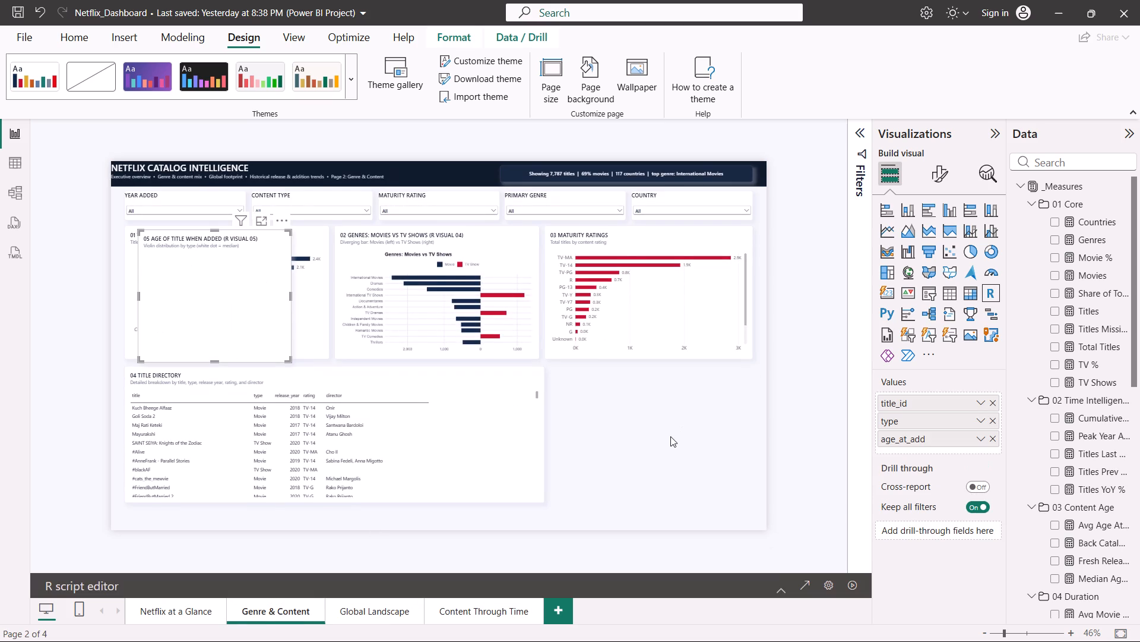
pyautogui.moveTo(217, 320); pyautogui.dragTo(639, 458)
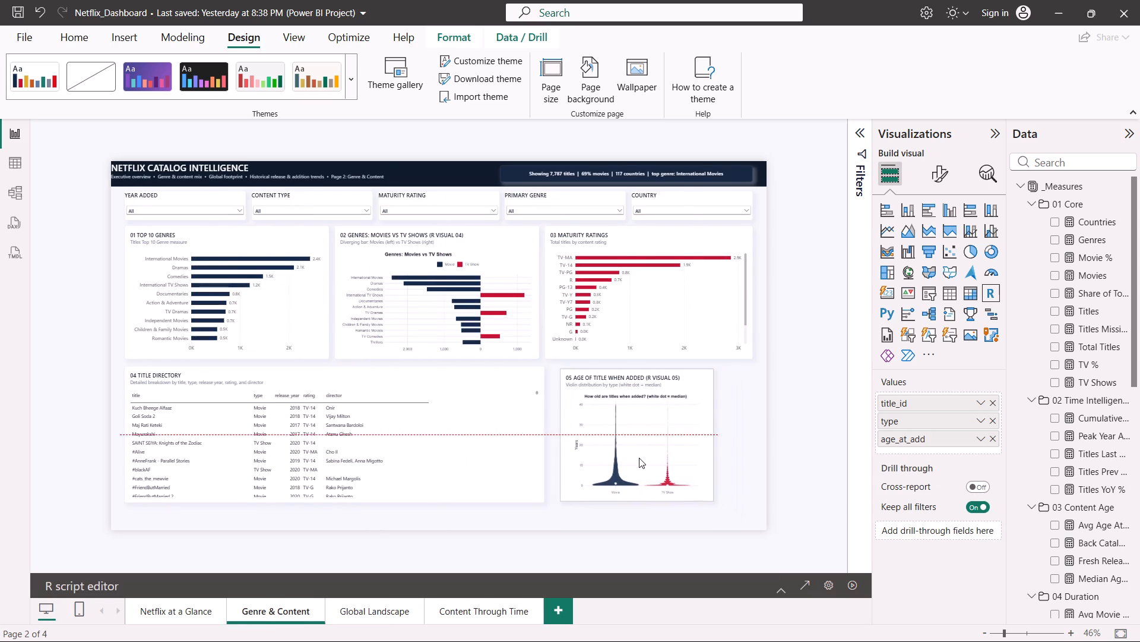
pyautogui.moveTo(639, 458); pyautogui.dragTo(641, 457)
# Remove the Title Directory table from the Genre & Content page.
pyautogui.click(439, 377)
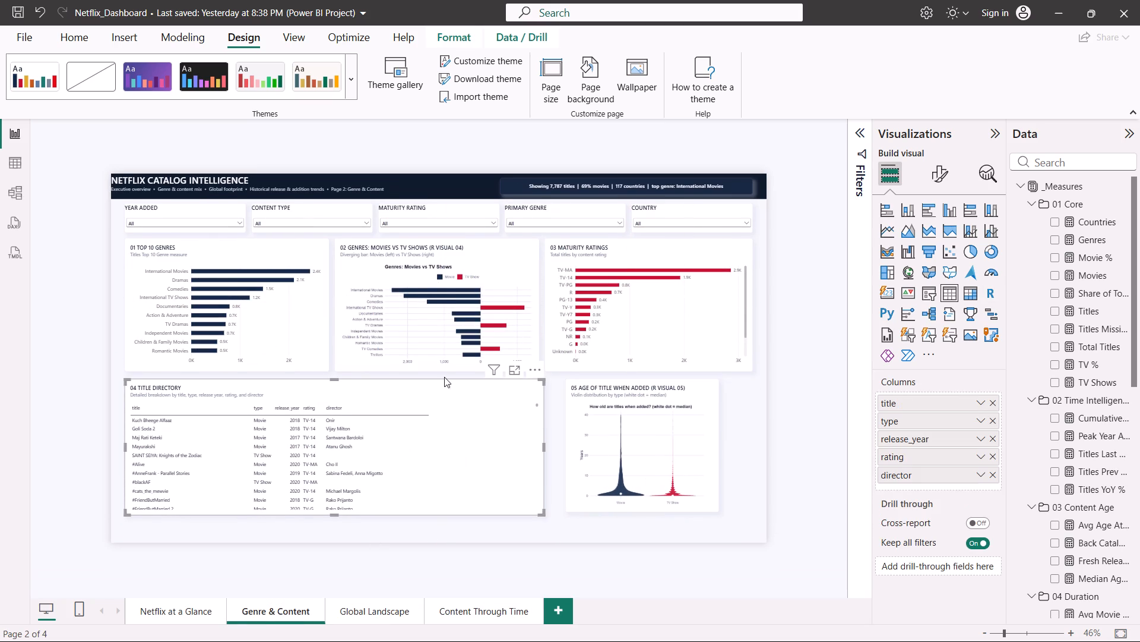
pyautogui.click(530, 367)
pyautogui.click(577, 417)
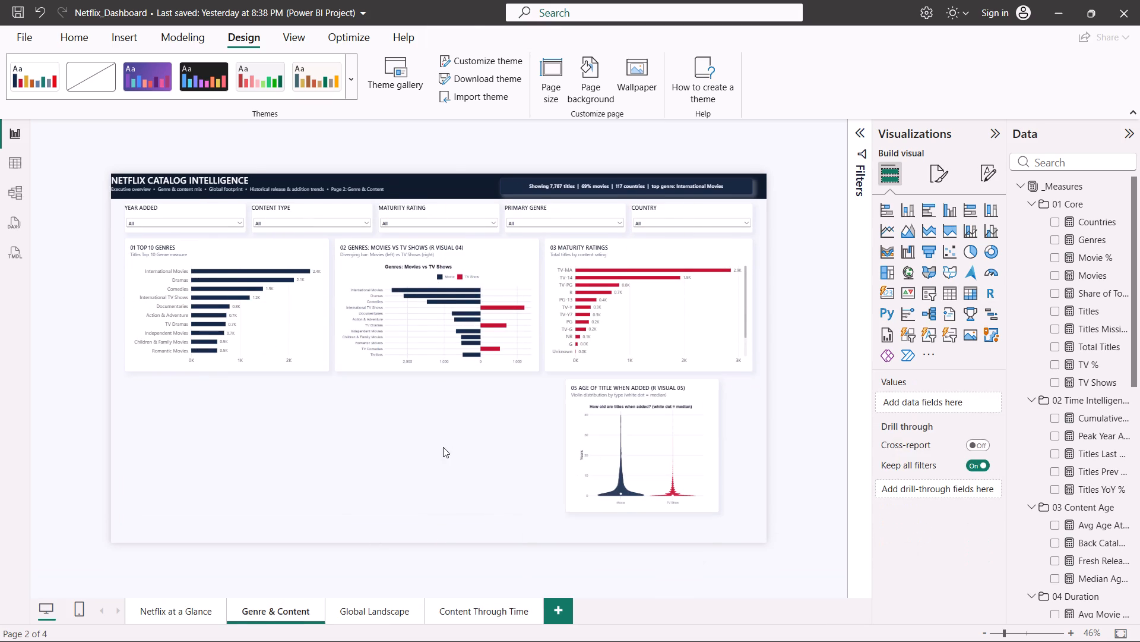
# Move the Age of Title When Added visual to the space directly below the Top 10 Genres chart.
pyautogui.hotkey('alt', 'Tab')
pyautogui.hotkey('alt', 'Tab')
pyautogui.moveTo(610, 395); pyautogui.dragTo(243, 399)
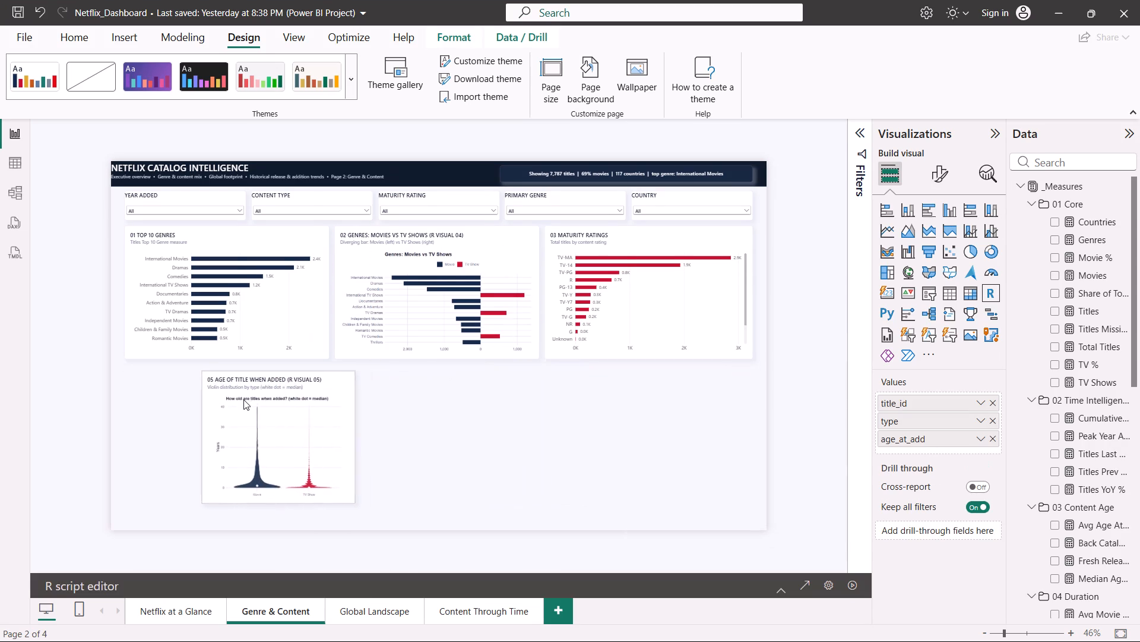
pyautogui.moveTo(243, 399); pyautogui.dragTo(176, 397)
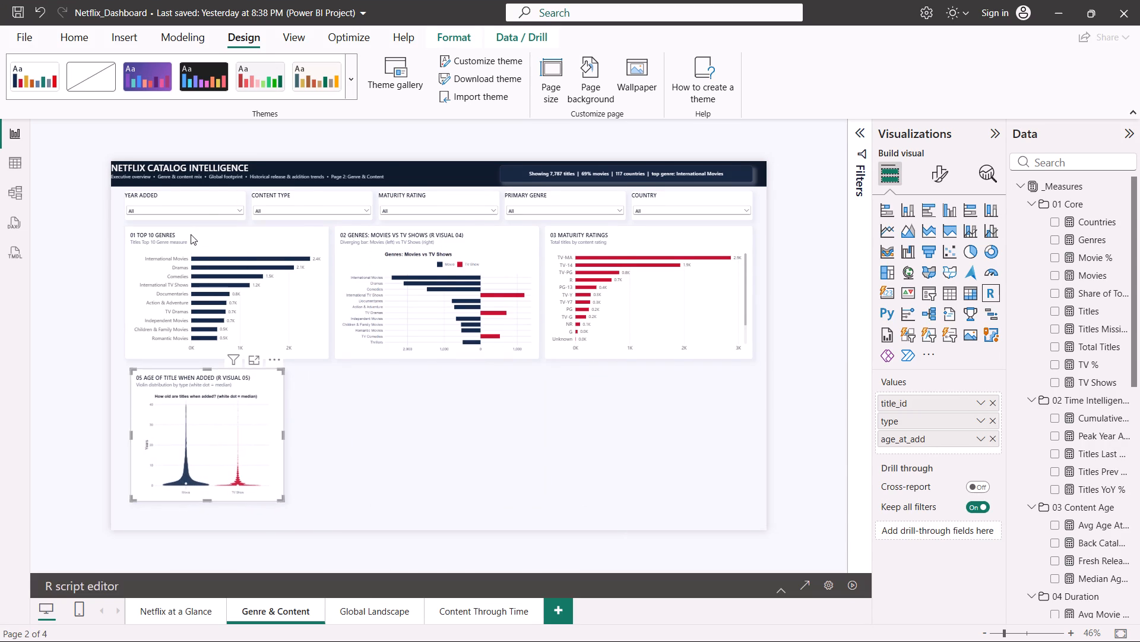
pyautogui.click(191, 234)
pyautogui.click(222, 398)
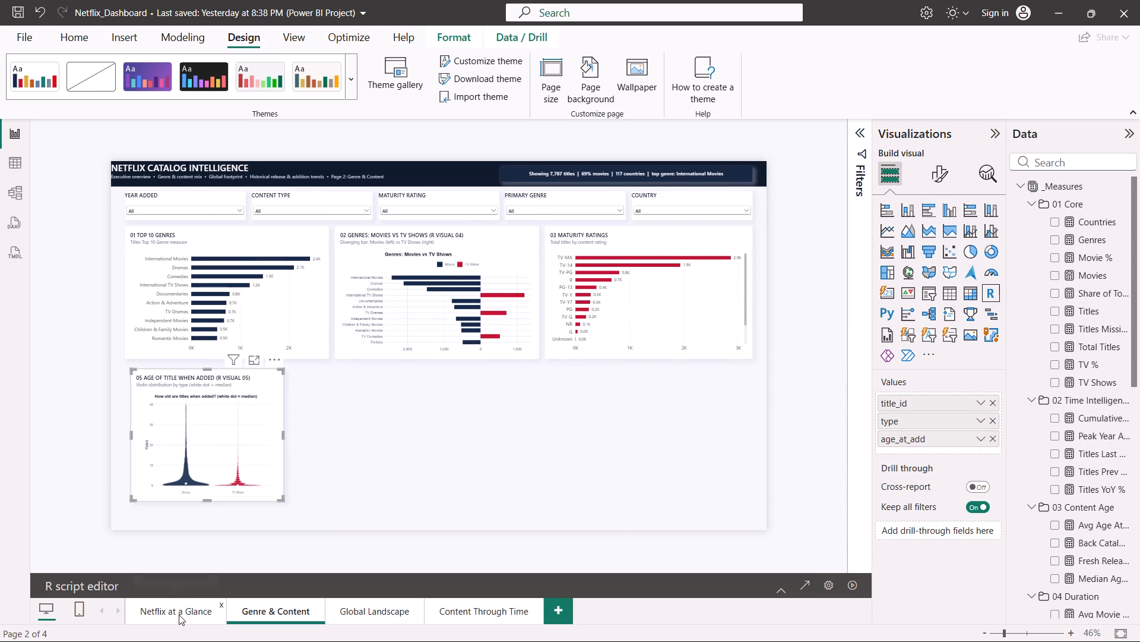
# Remove the Executive Insight card from the Netflix at a Glance page.
pyautogui.click(179, 615)
pyautogui.click(515, 414)
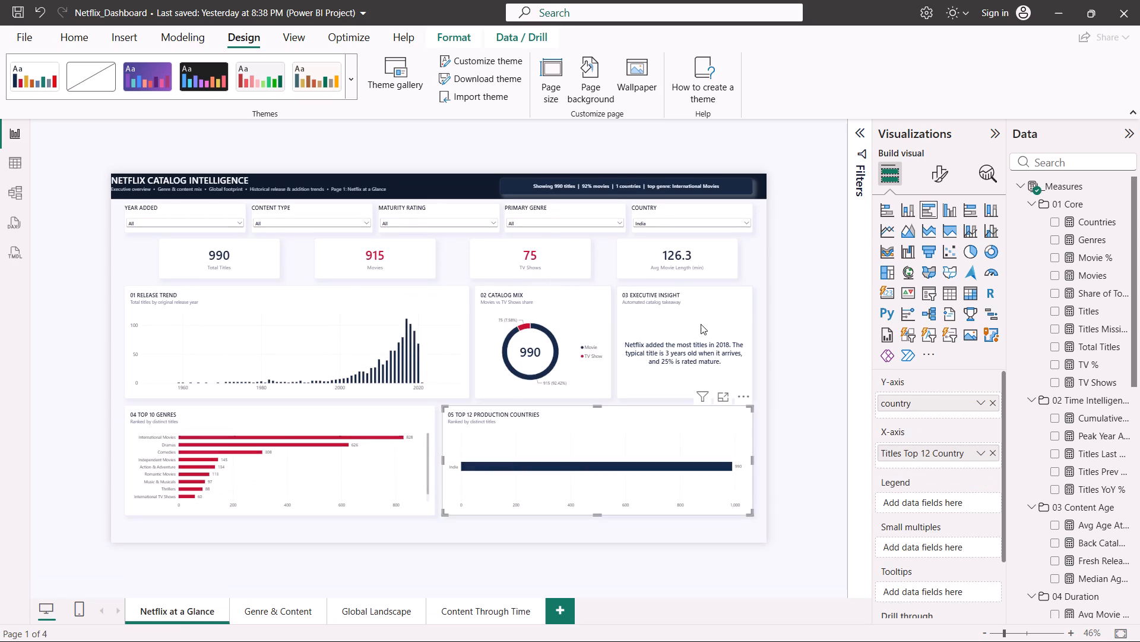
pyautogui.click(674, 303)
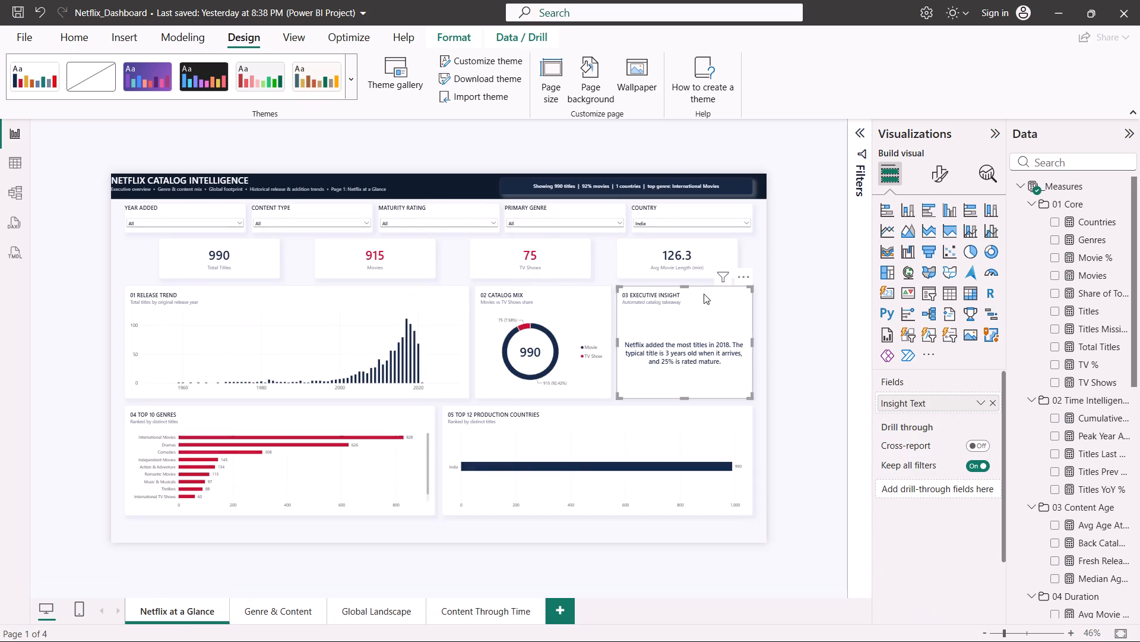
pyautogui.click(737, 279)
pyautogui.click(771, 307)
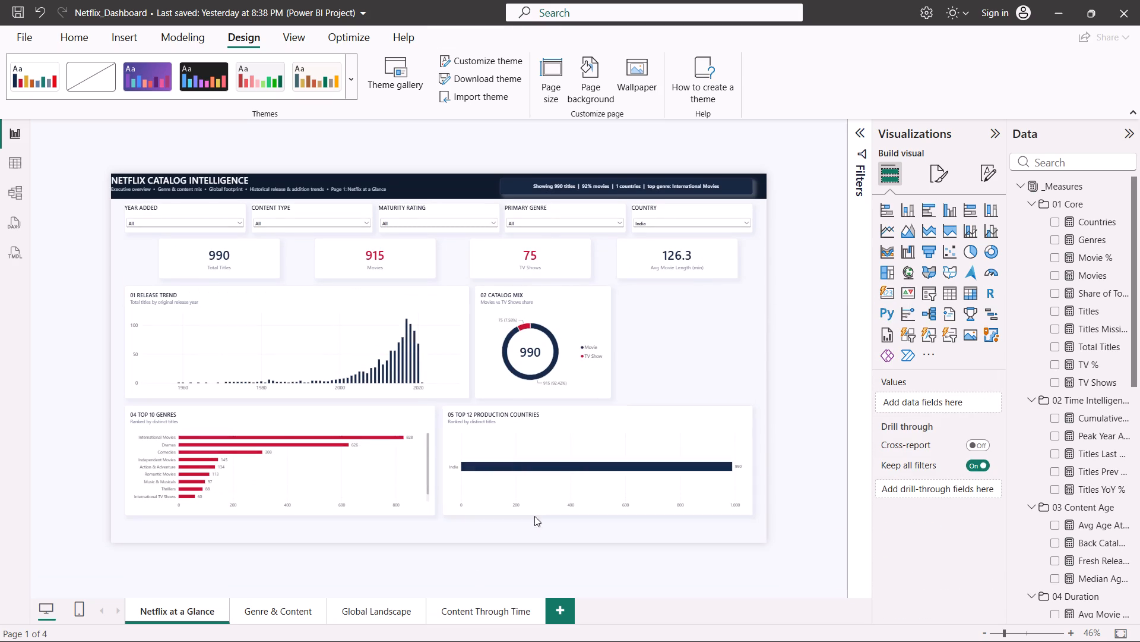
# Cut the Titles Added by Type visual from the Content Through Time page and paste it on the Netflix at a Glance page.
pyautogui.click(458, 609)
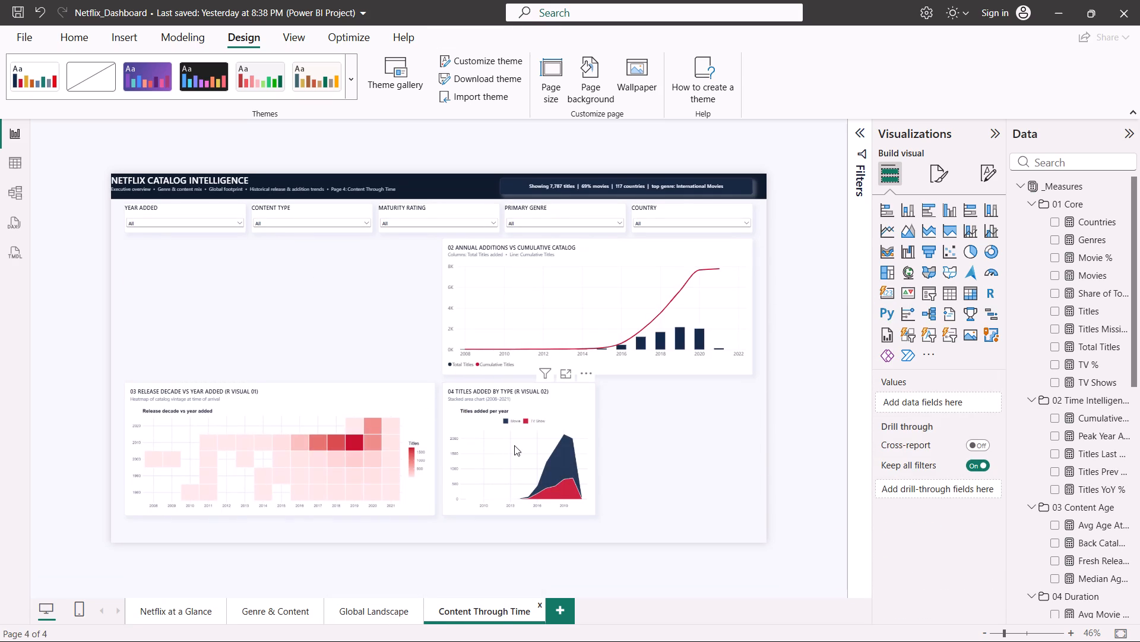
pyautogui.click(521, 399)
pyautogui.click(589, 361)
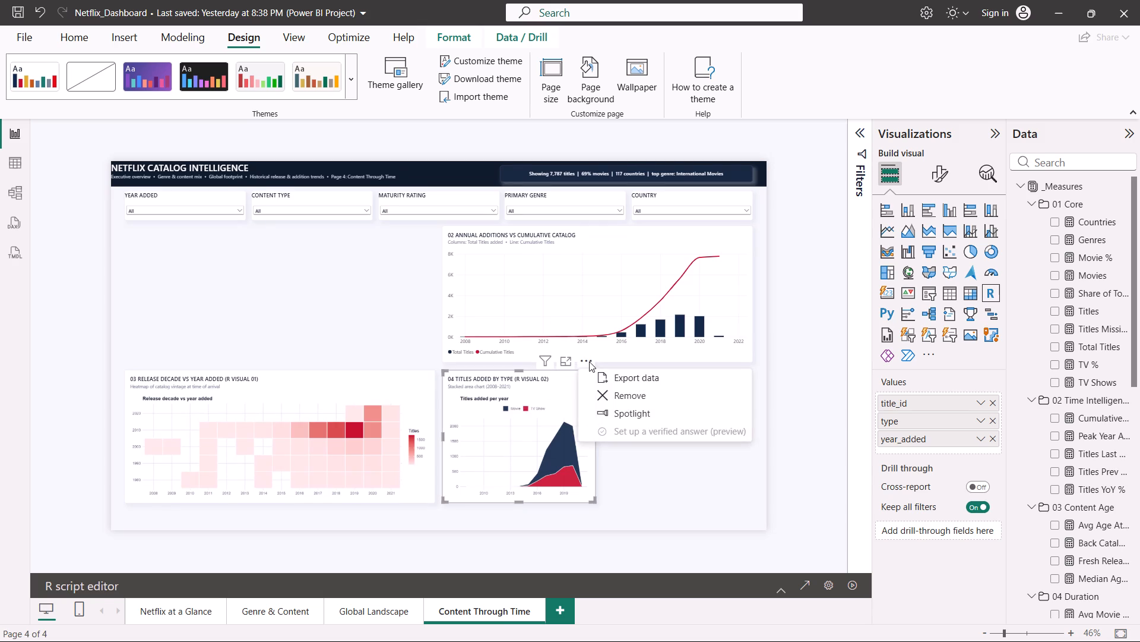
pyautogui.click(617, 392)
pyautogui.hotkey('ctrl', 'z')
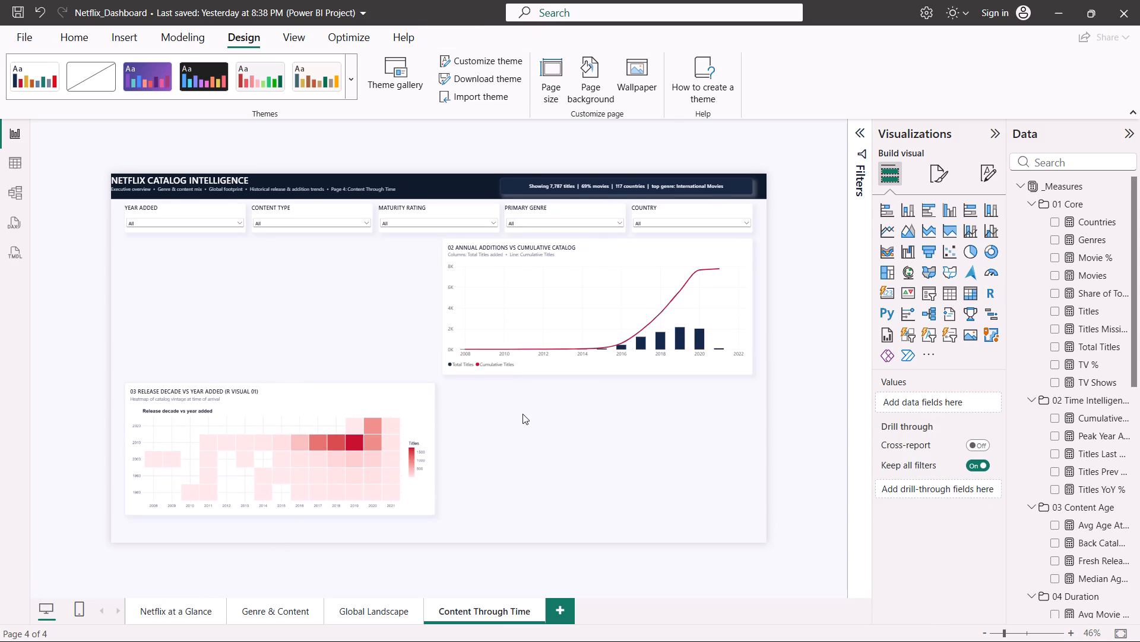
pyautogui.hotkey('ctrl', 'x')
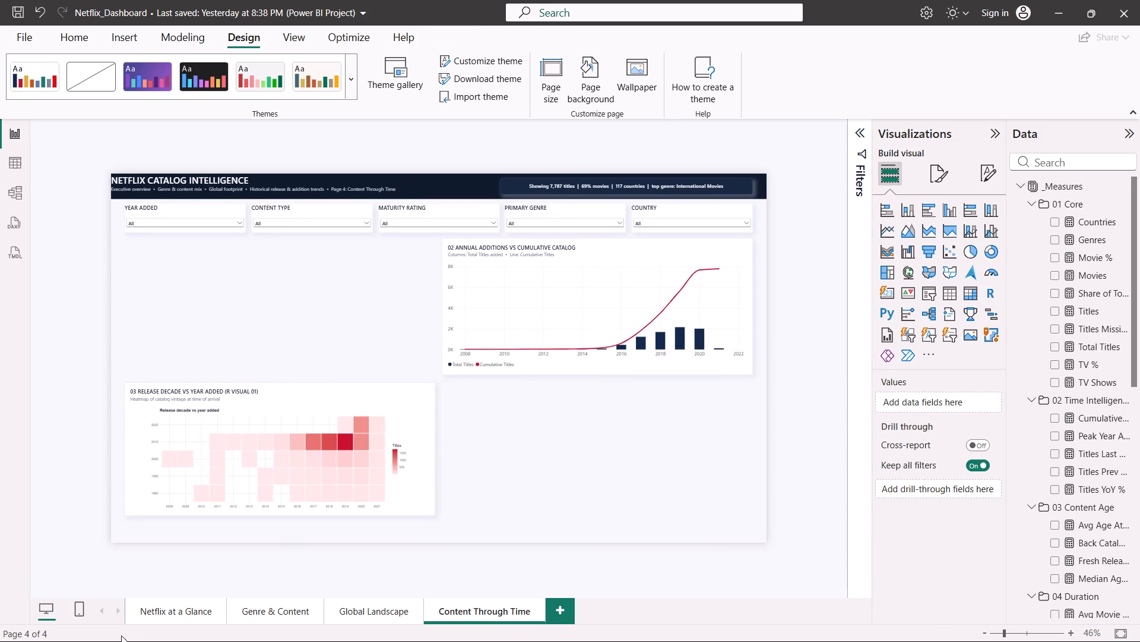
pyautogui.click(159, 616)
pyautogui.click(642, 350)
pyautogui.hotkey('ctrl', 'v')
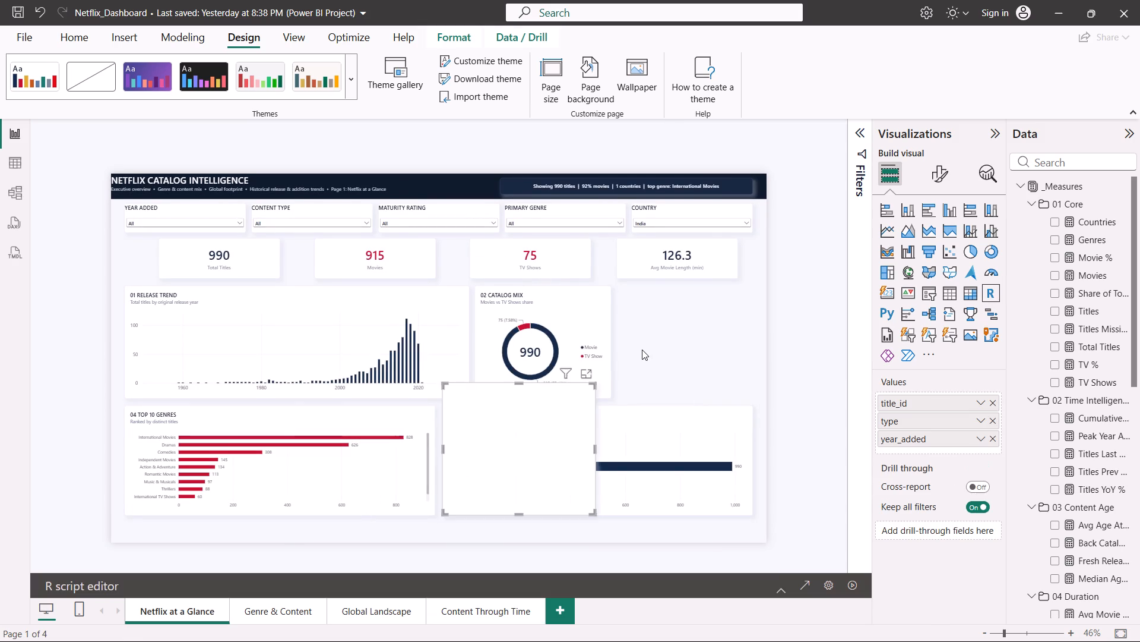
# Move the Titles Added by Type visual into the space beside Catalog Mix and shrink it to match that row's height.
pyautogui.moveTo(533, 380); pyautogui.dragTo(714, 285)
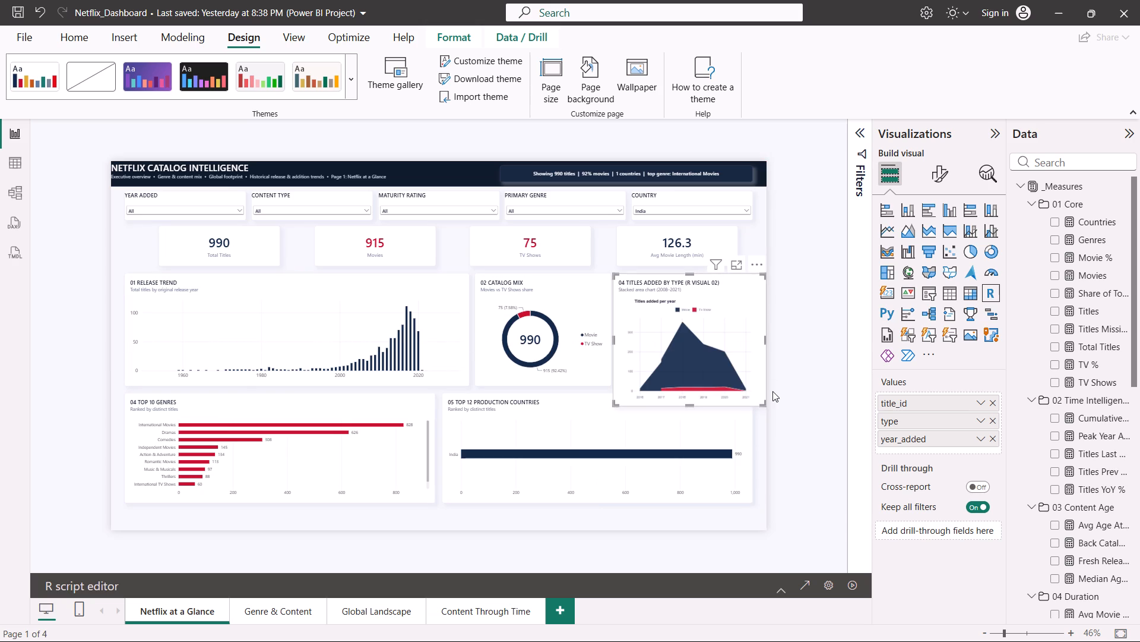
pyautogui.click(760, 407)
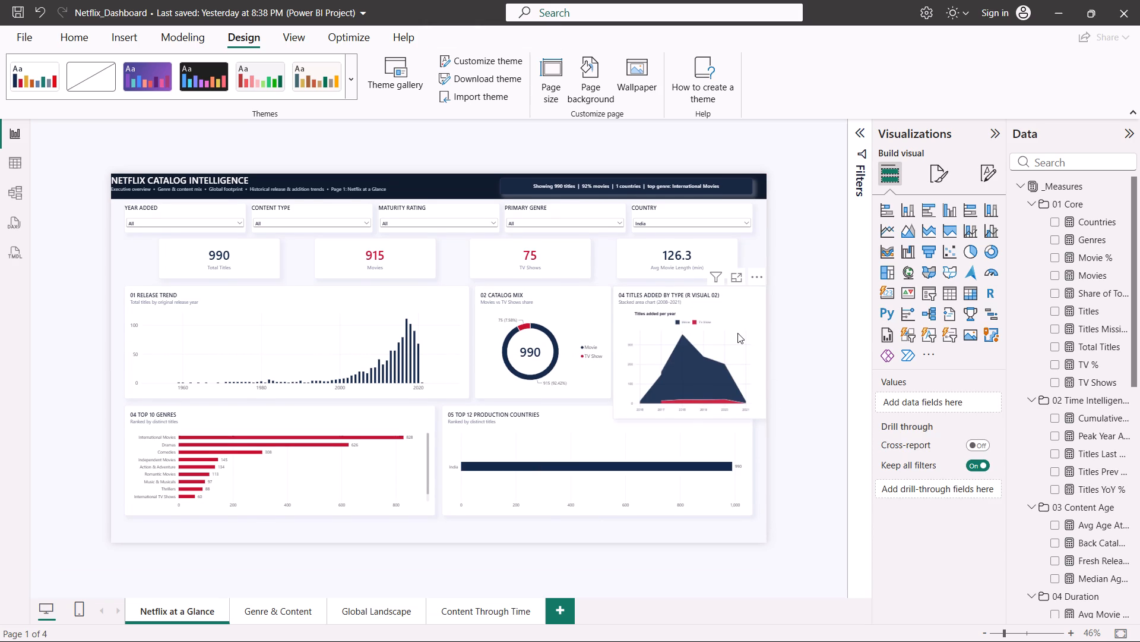
pyautogui.click(737, 333)
pyautogui.moveTo(764, 405); pyautogui.dragTo(738, 391)
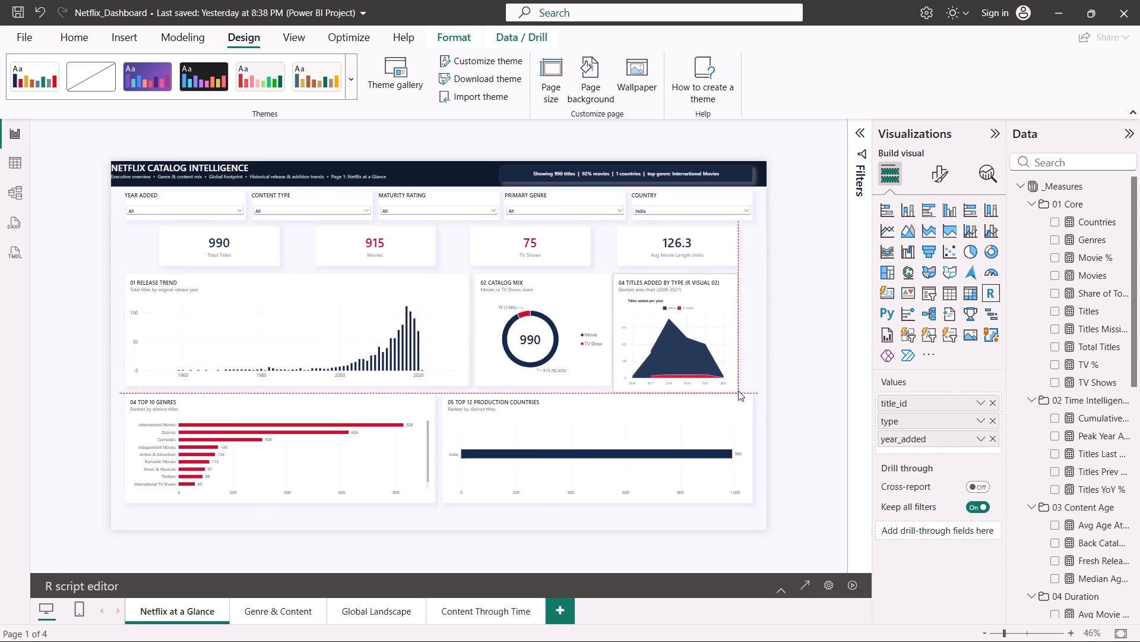
pyautogui.moveTo(738, 391); pyautogui.dragTo(748, 386)
pyautogui.moveTo(663, 285); pyautogui.dragTo(672, 285)
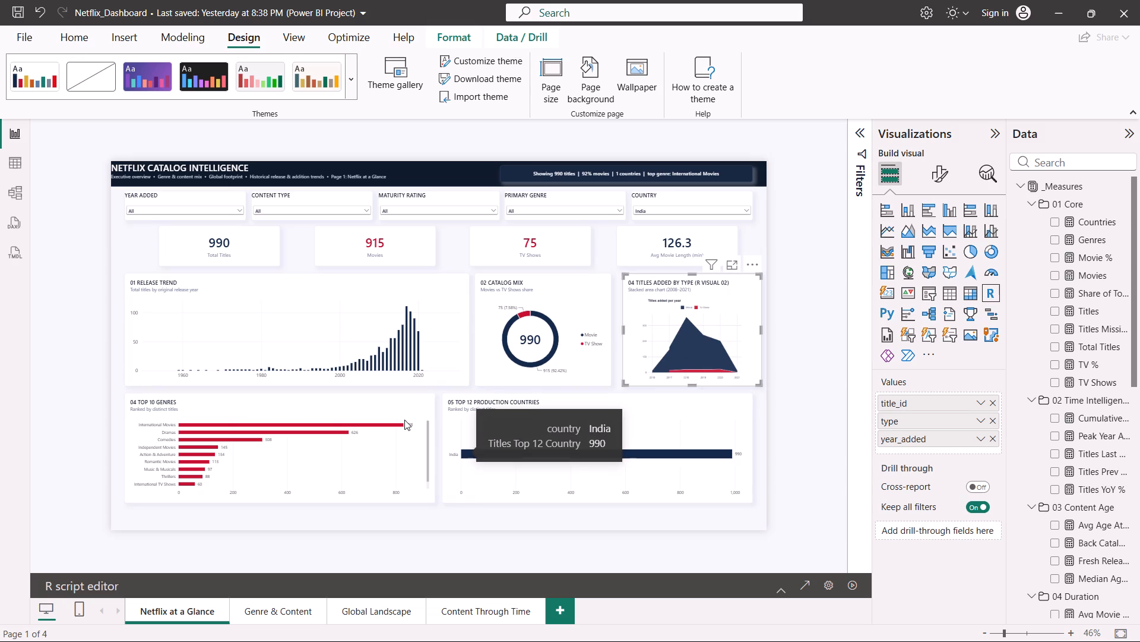
pyautogui.click(490, 401)
pyautogui.click(751, 400)
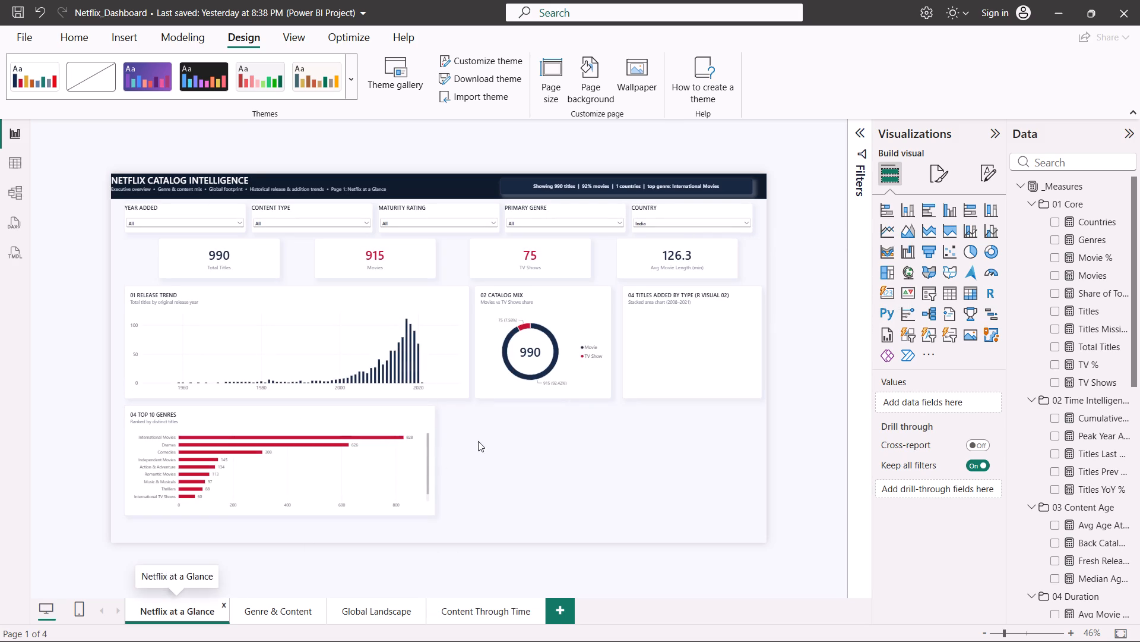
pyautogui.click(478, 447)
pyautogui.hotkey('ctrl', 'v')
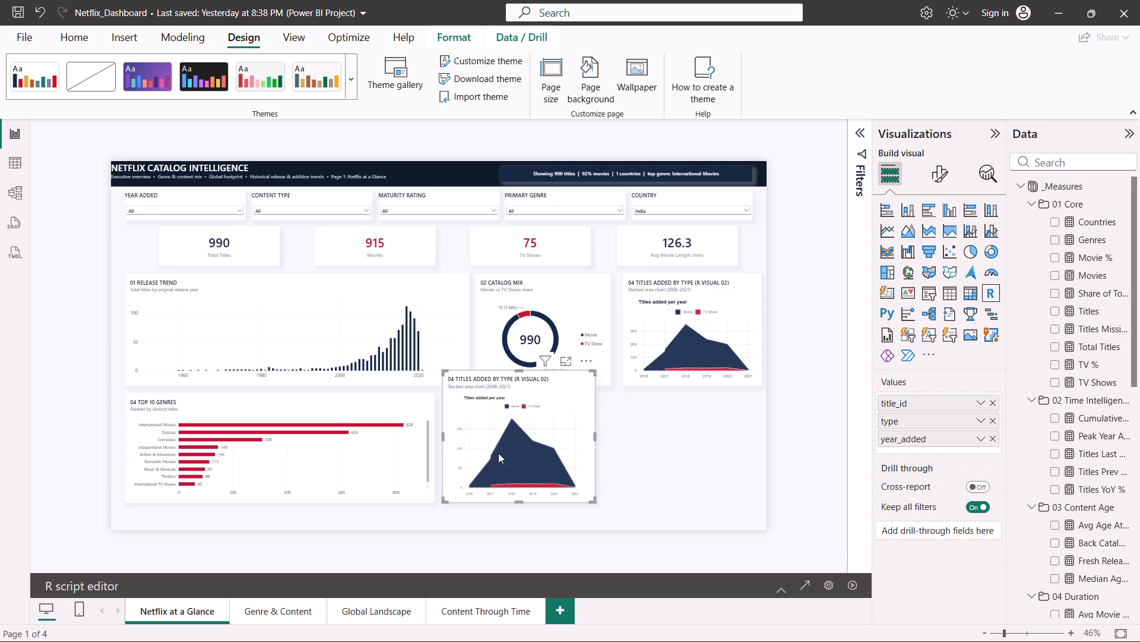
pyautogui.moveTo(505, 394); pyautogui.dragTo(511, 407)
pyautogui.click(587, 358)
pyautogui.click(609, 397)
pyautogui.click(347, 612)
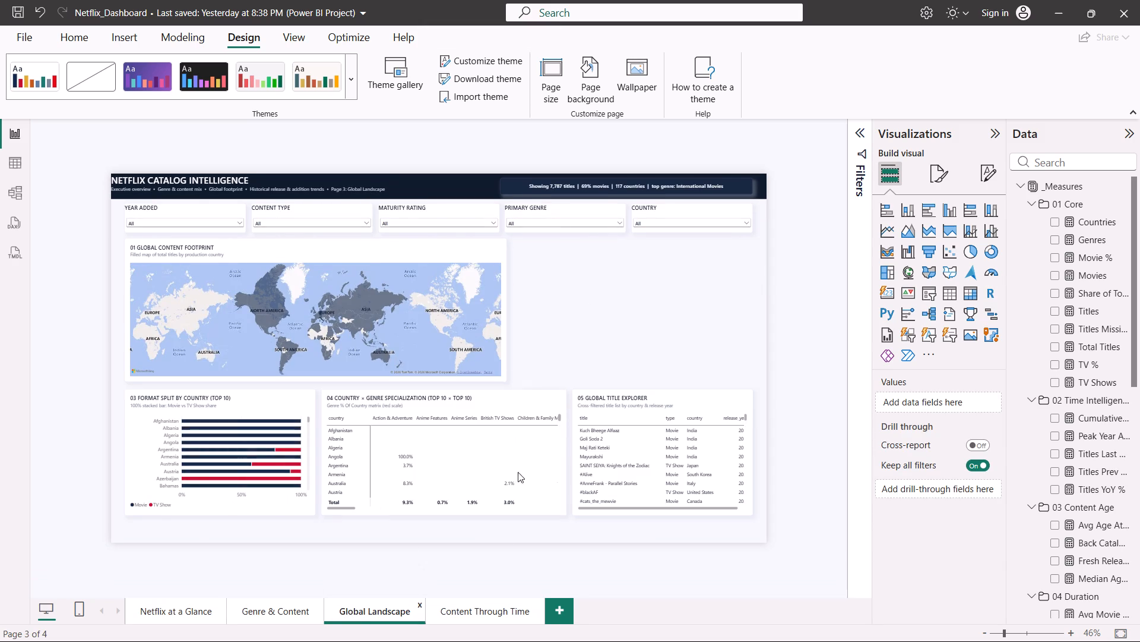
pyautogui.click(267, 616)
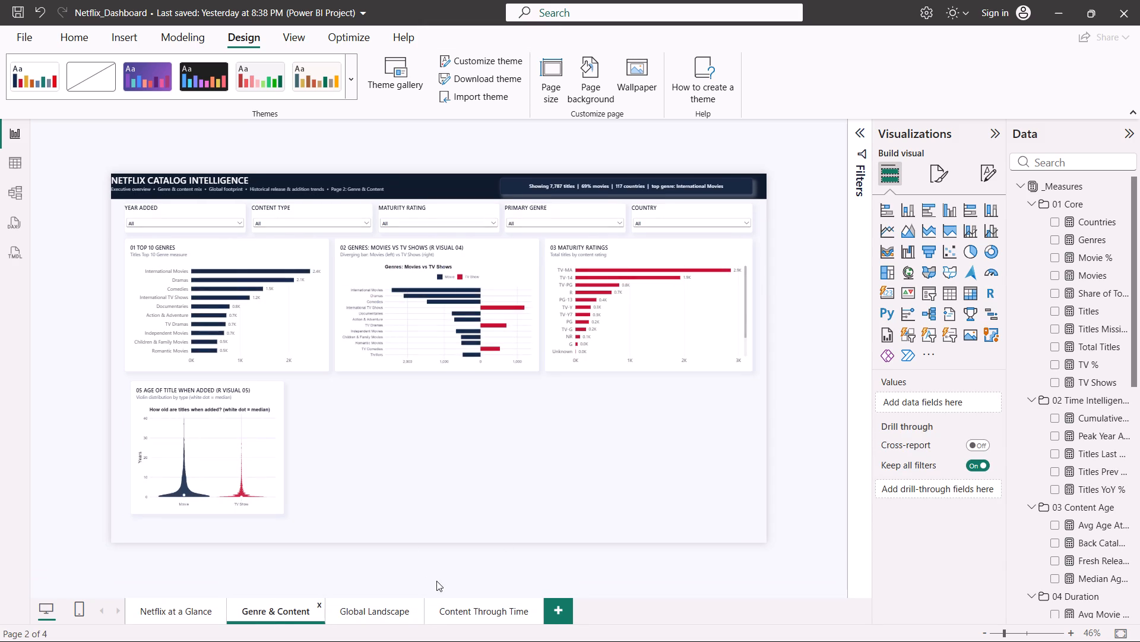
# Cut the Release Decade vs Year Added visual from the Content Through Time page and paste it on the Netflix at a Glance page.
pyautogui.click(444, 611)
pyautogui.click(587, 430)
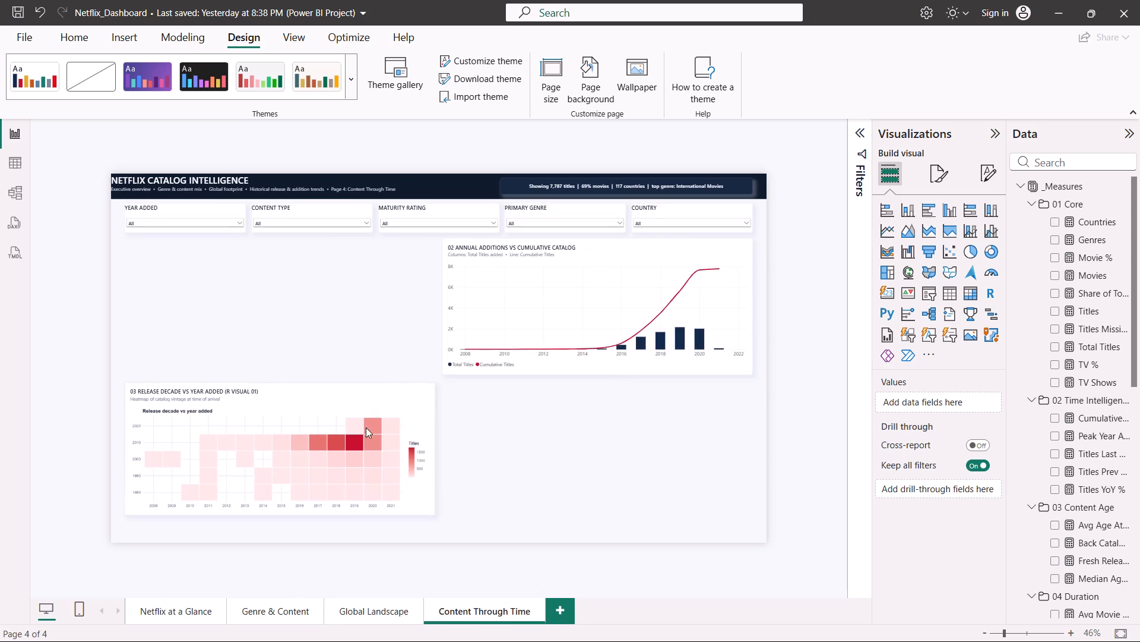
pyautogui.click(422, 374)
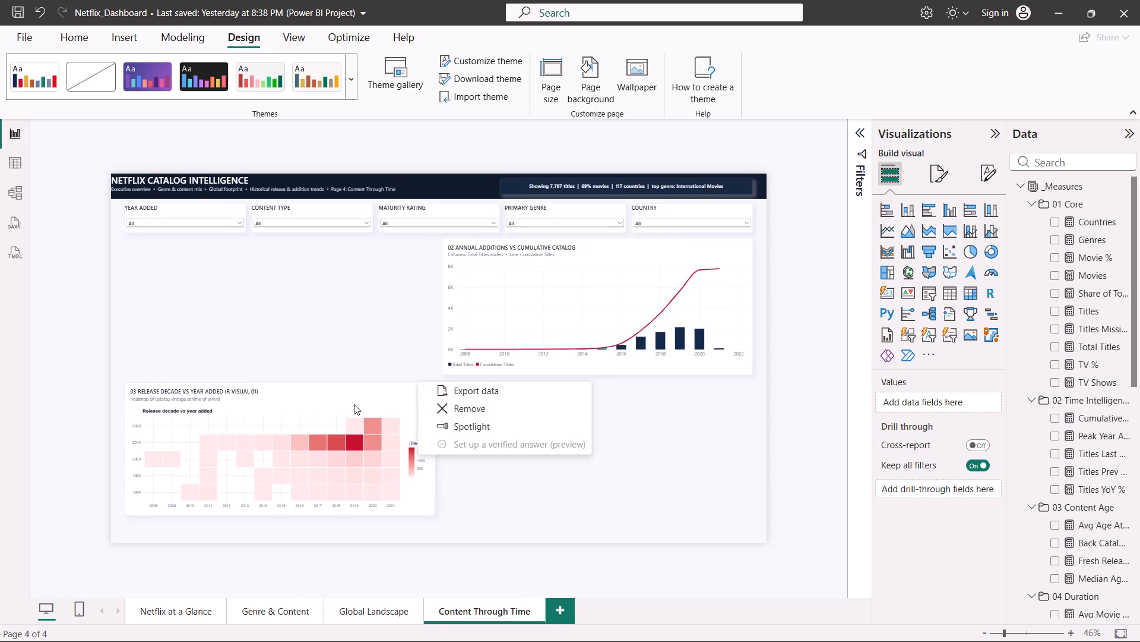
pyautogui.click(354, 404)
pyautogui.hotkey('ctrl', 'x')
pyautogui.click(183, 612)
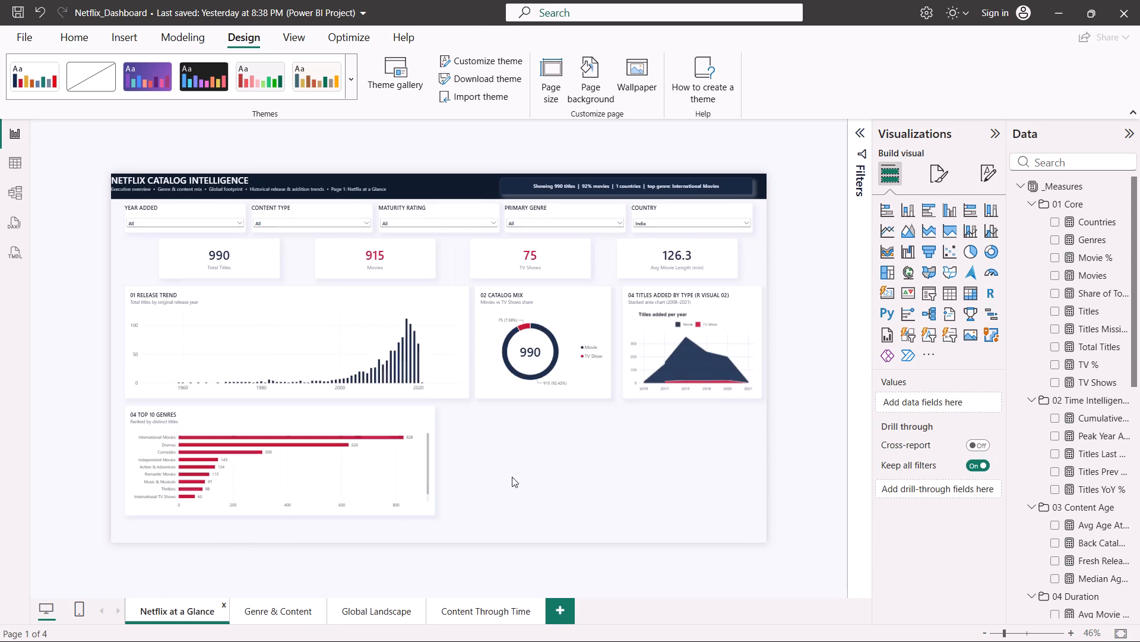
pyautogui.hotkey('ctrl', 'v')
# Place the Release Decade vs Year Added visual in the space beside Top 10 Genres and shrink it to match that chart's height.
pyautogui.moveTo(309, 386); pyautogui.dragTo(666, 406)
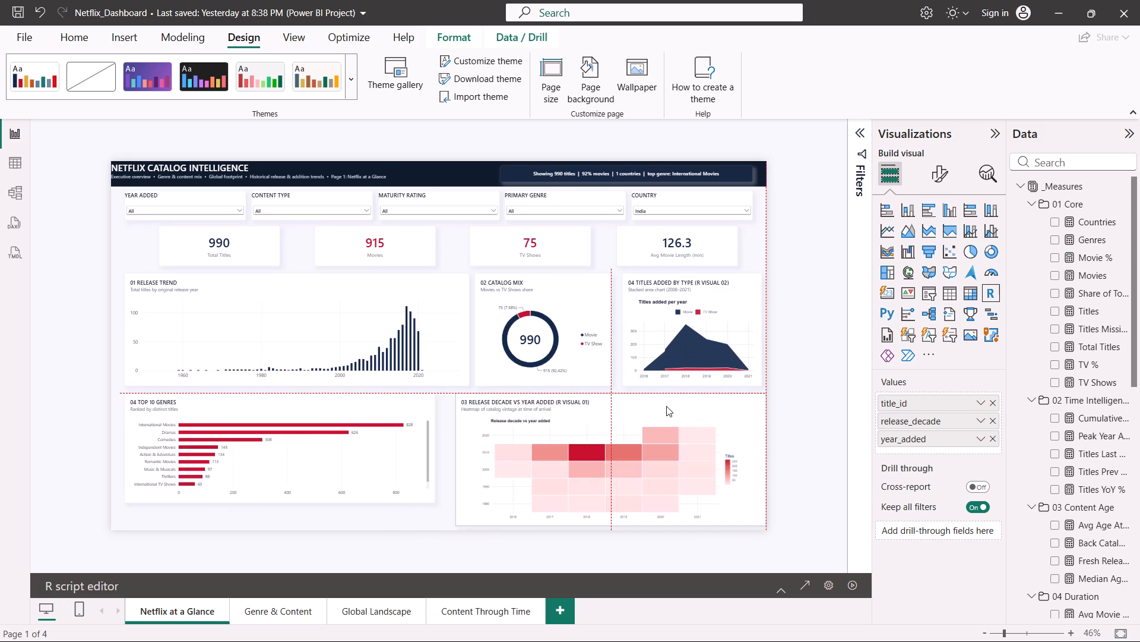
pyautogui.moveTo(666, 406); pyautogui.dragTo(659, 408)
pyautogui.moveTo(764, 523); pyautogui.dragTo(736, 502)
pyautogui.click(650, 408)
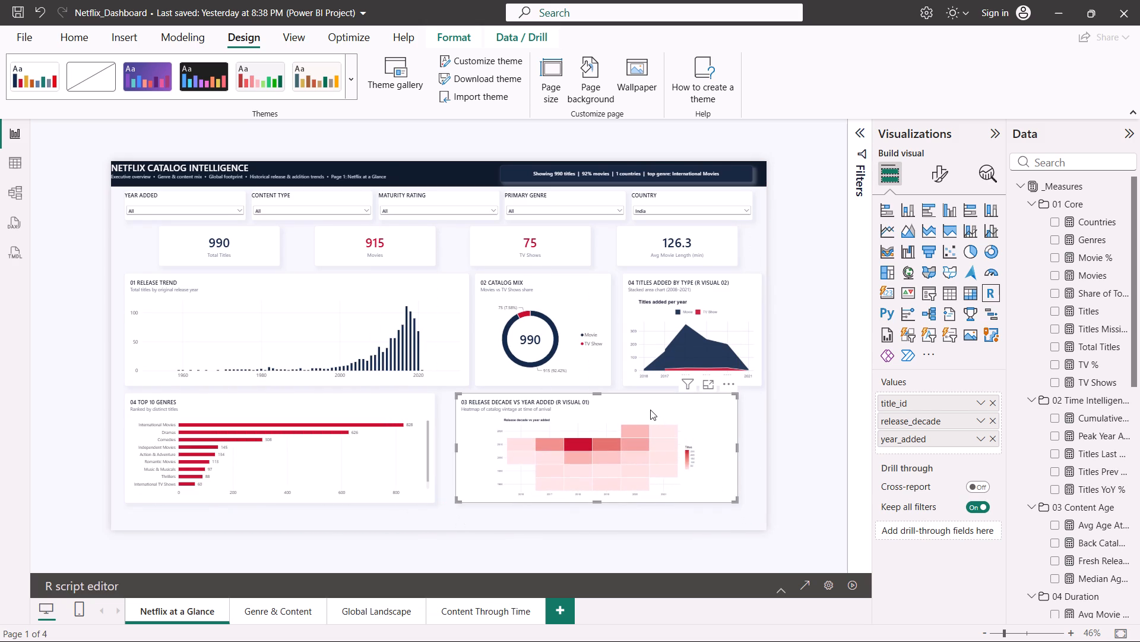
pyautogui.click(650, 404)
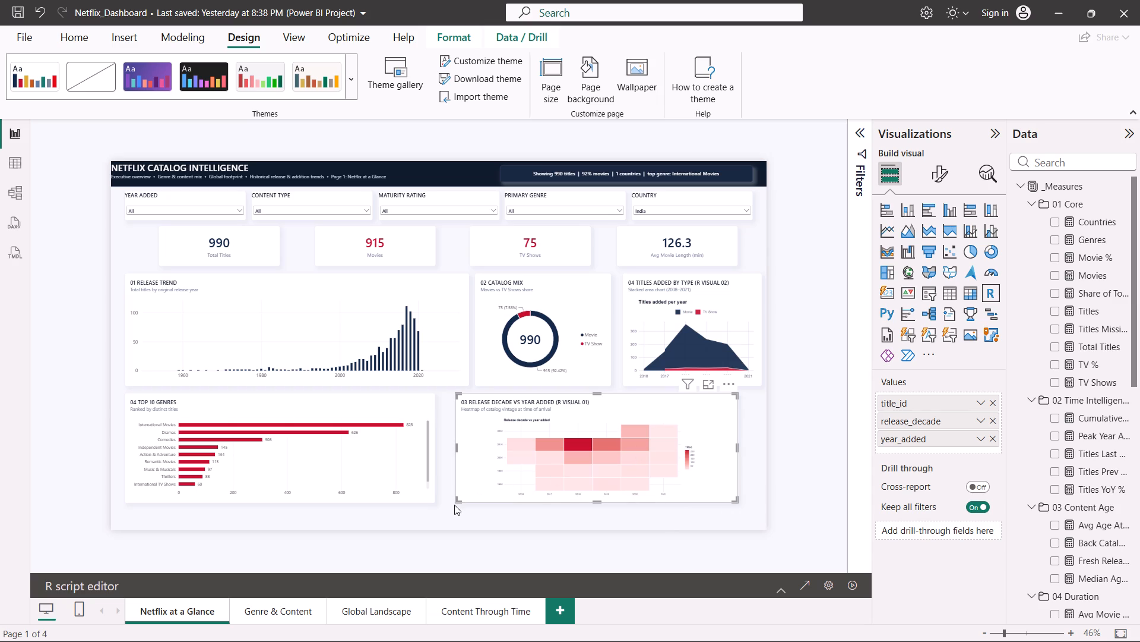
# Align the Age of Title When Added visual with the left edge of the Top 10 Genres chart on the Genre & Content page.
pyautogui.click(270, 604)
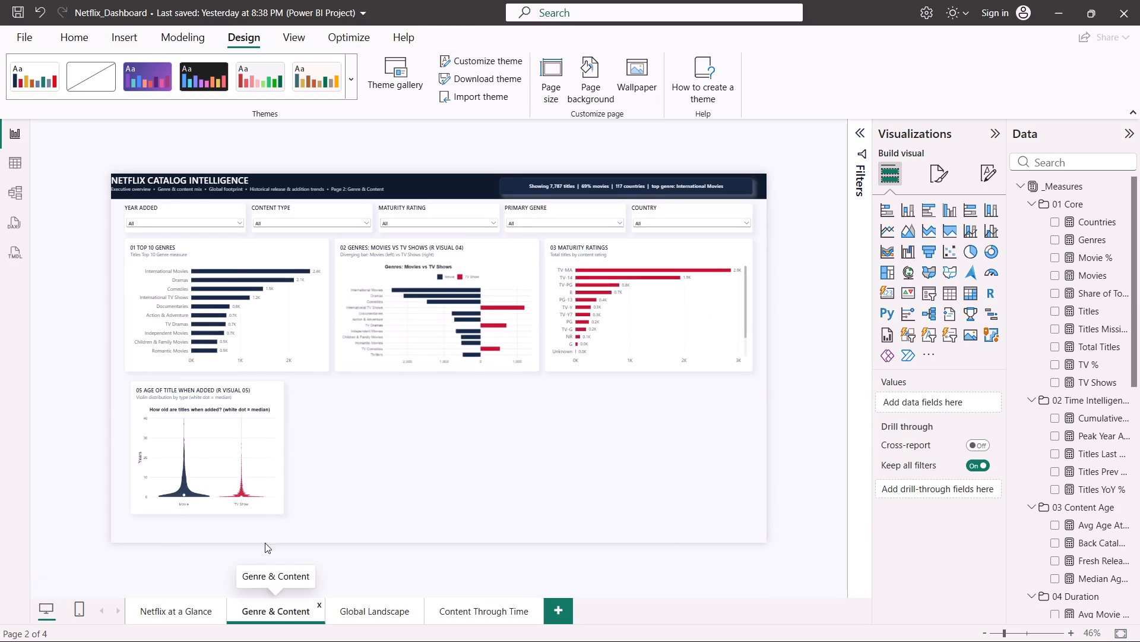
pyautogui.moveTo(215, 397); pyautogui.dragTo(205, 398)
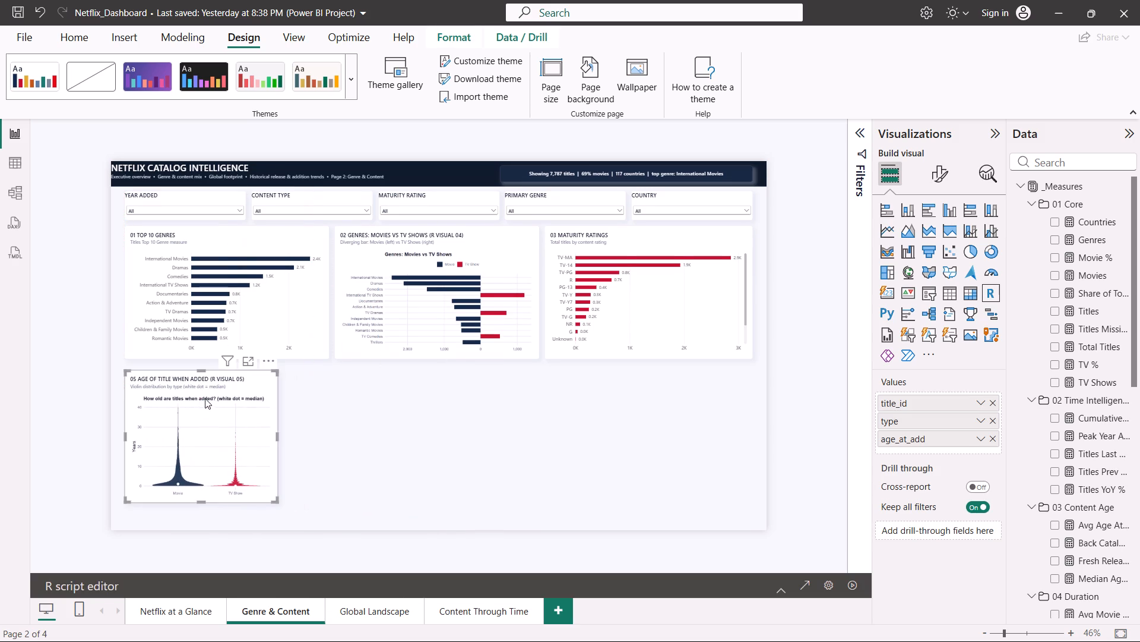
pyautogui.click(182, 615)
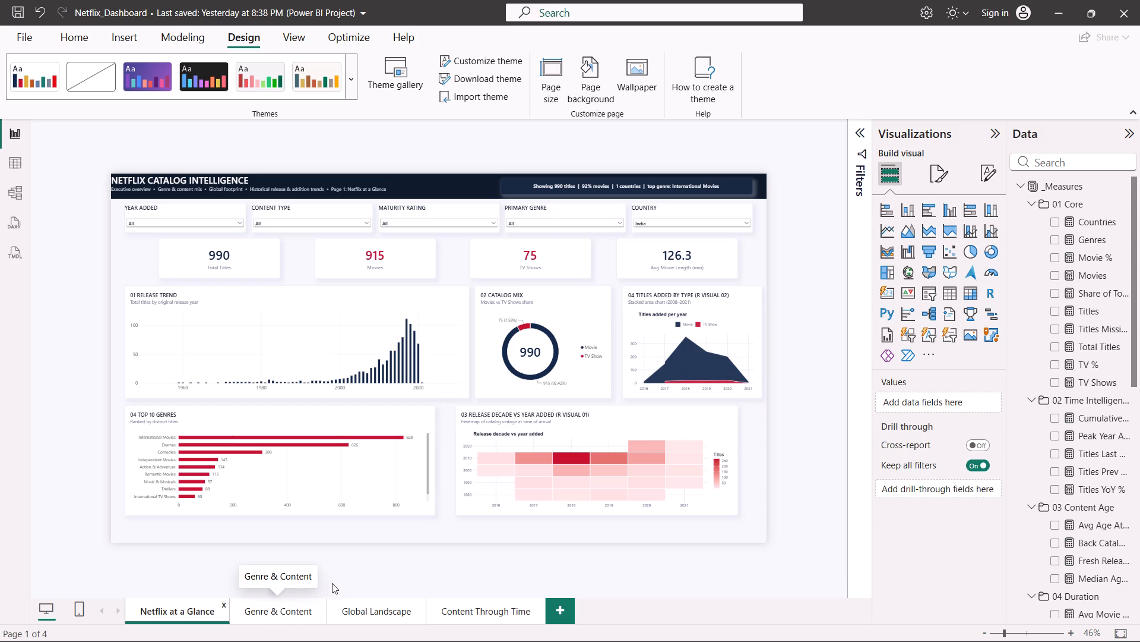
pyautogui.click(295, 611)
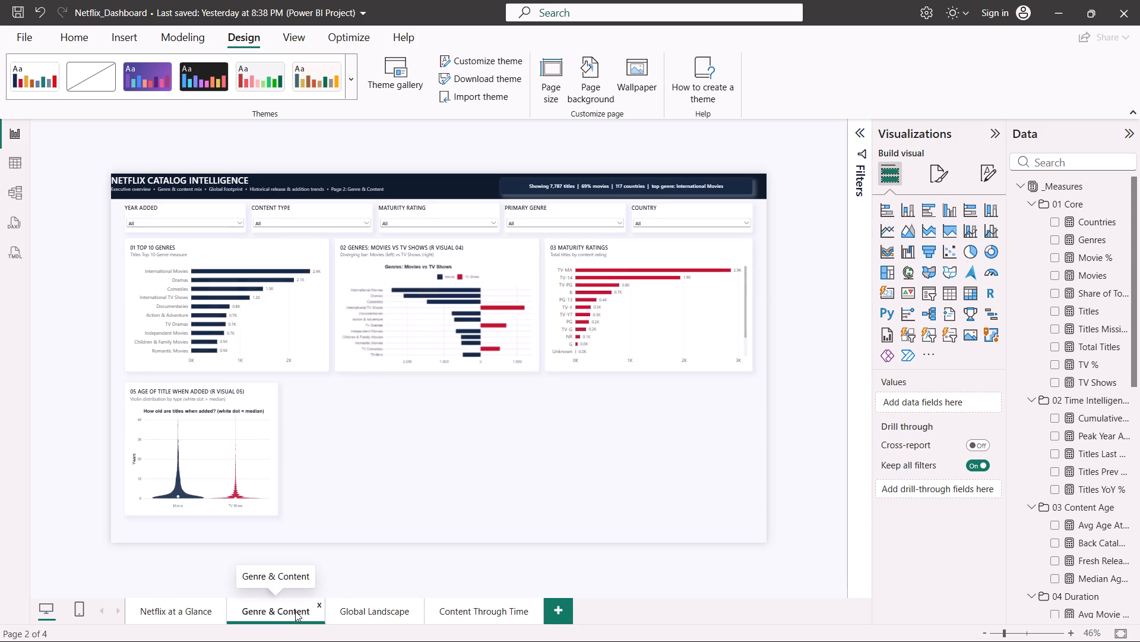
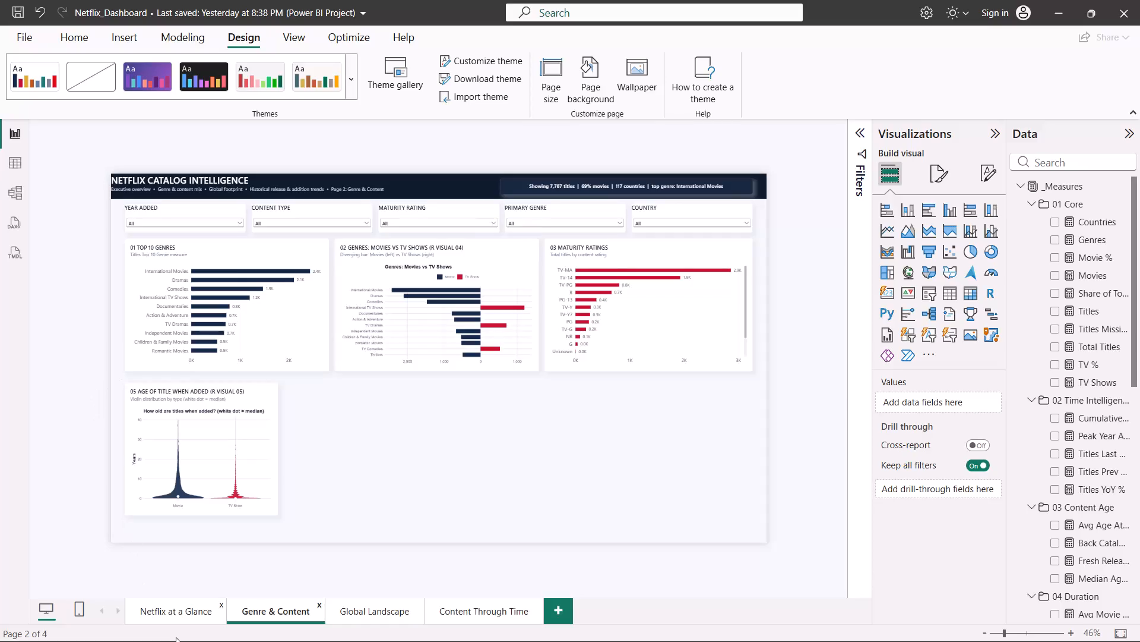
# Undo the Age of Title When Added alignment and the Release Decade vs Year Added visual's resizing and relocation from the Content Through Time page.
pyautogui.click(191, 611)
pyautogui.click(414, 523)
pyautogui.hotkey('ctrl', 'z')
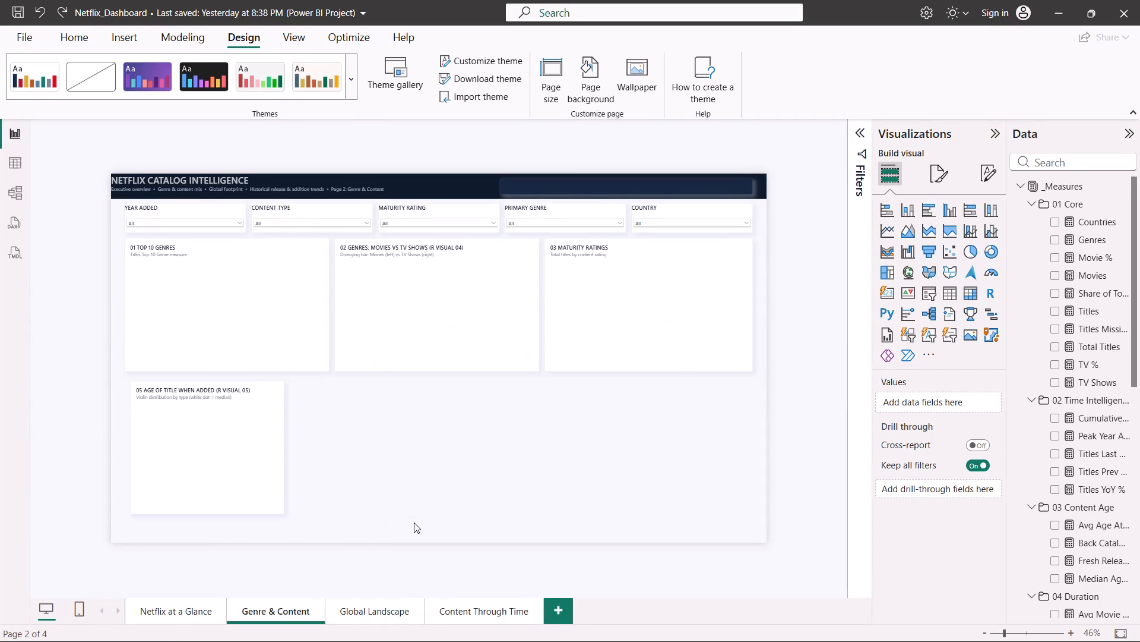
pyautogui.hotkey('ctrl', 'z')
pyautogui.hotkey('ctrl', 'z')
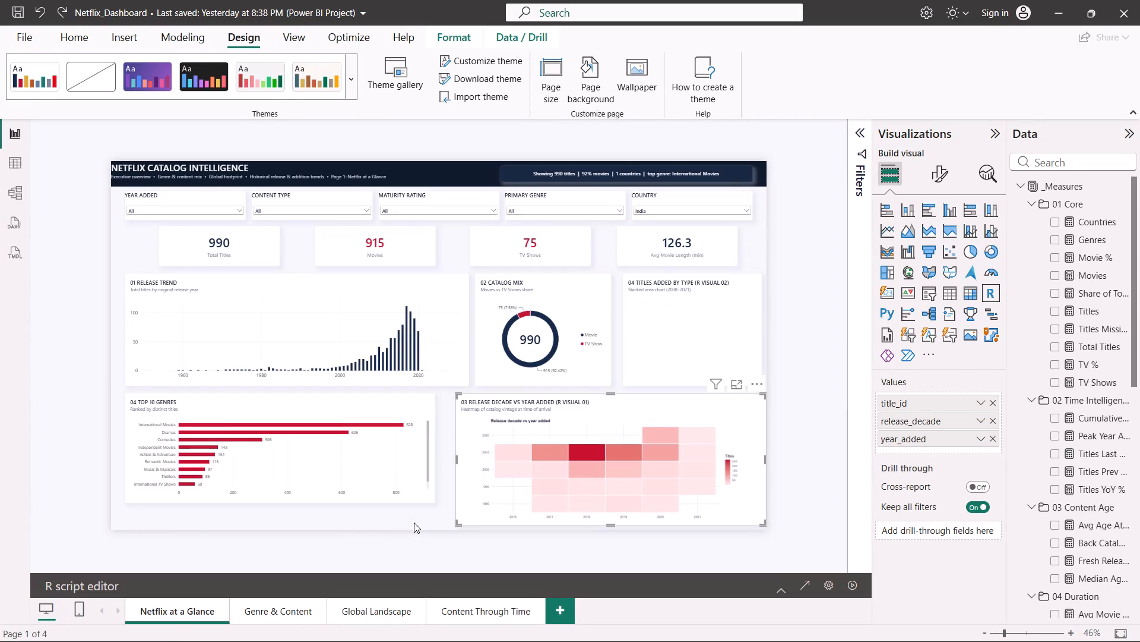
pyautogui.hotkey('ctrl', 'z')
pyautogui.hotkey('ctrl', 'z')
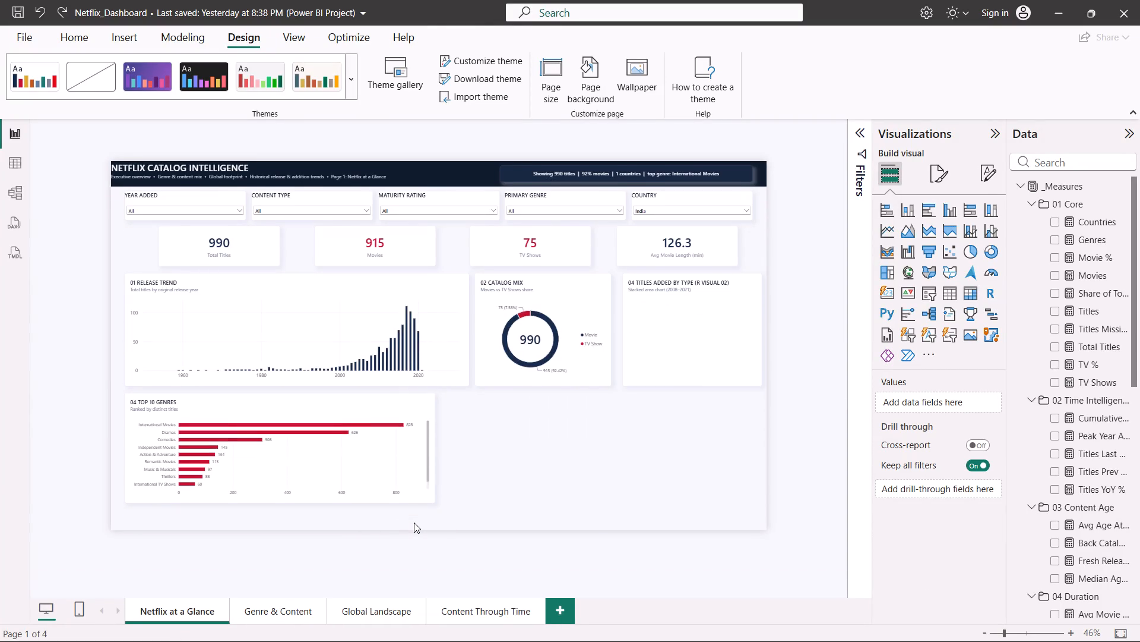
pyautogui.hotkey('ctrl', 'z')
pyautogui.hotkey('ctrl', 'z')
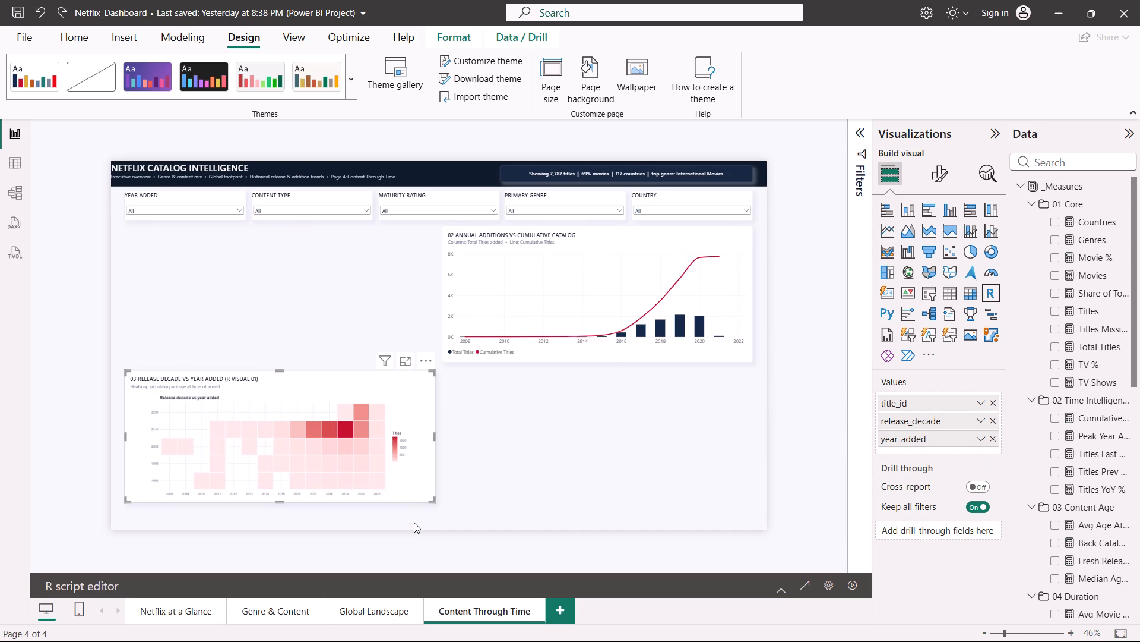
# Undo the earlier edits on the Netflix at a Glance page, including the removal of the Top 12 Production Countries chart.
pyautogui.hotkey('ctrl', 'z')
pyautogui.hotkey('ctrl', 'z')
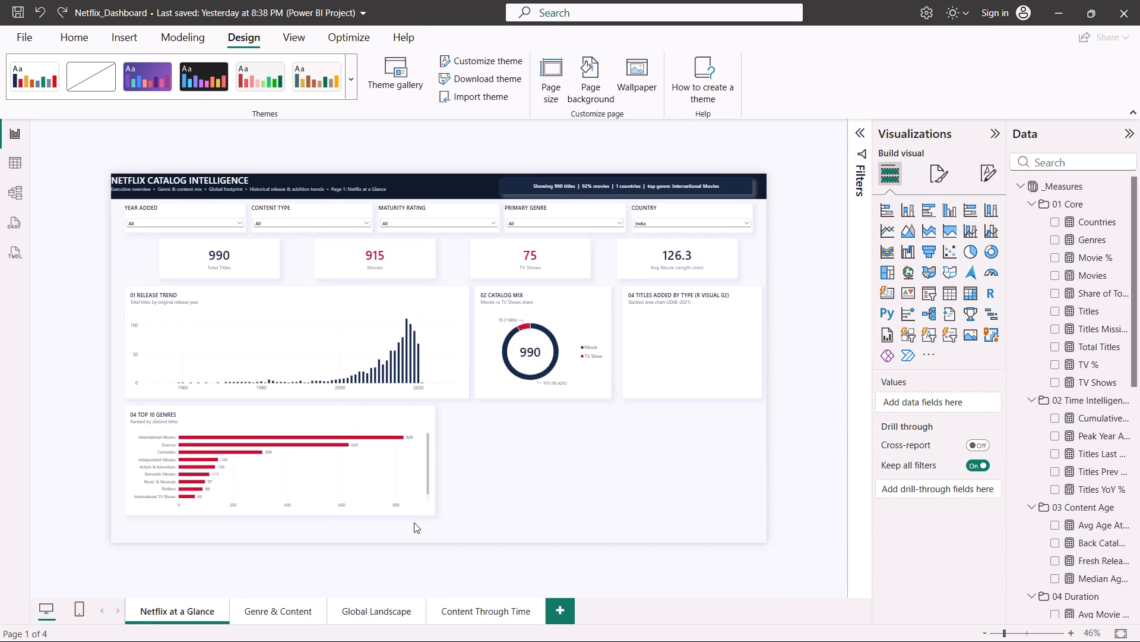
pyautogui.hotkey('ctrl', 'z')
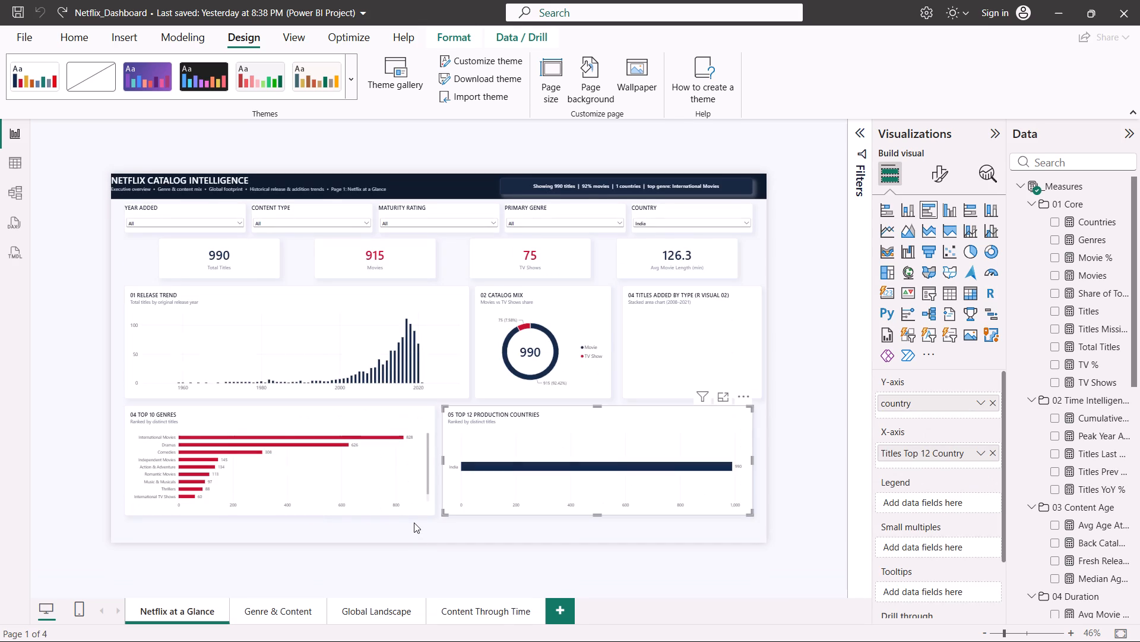
pyautogui.hotkey('ctrl', 'z')
pyautogui.hotkey('ctrl', 'z')
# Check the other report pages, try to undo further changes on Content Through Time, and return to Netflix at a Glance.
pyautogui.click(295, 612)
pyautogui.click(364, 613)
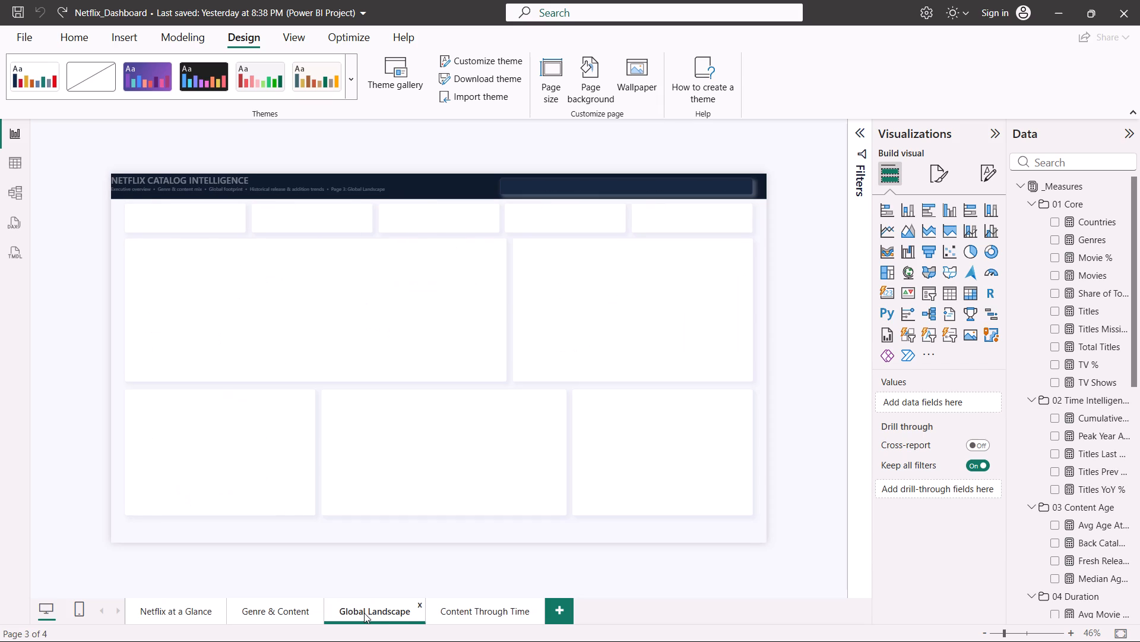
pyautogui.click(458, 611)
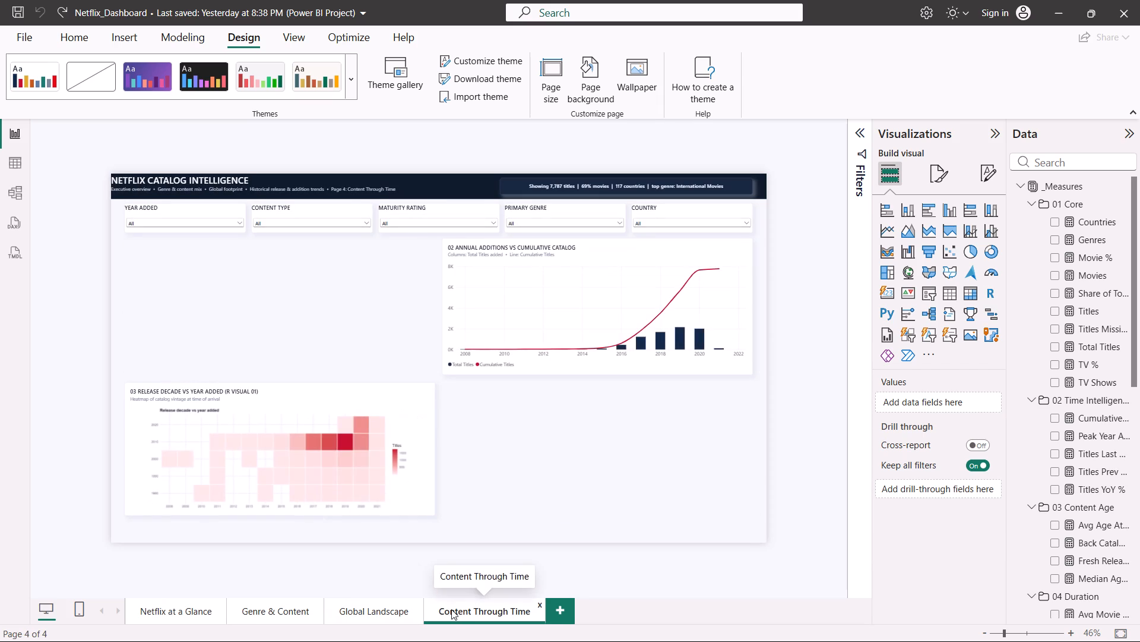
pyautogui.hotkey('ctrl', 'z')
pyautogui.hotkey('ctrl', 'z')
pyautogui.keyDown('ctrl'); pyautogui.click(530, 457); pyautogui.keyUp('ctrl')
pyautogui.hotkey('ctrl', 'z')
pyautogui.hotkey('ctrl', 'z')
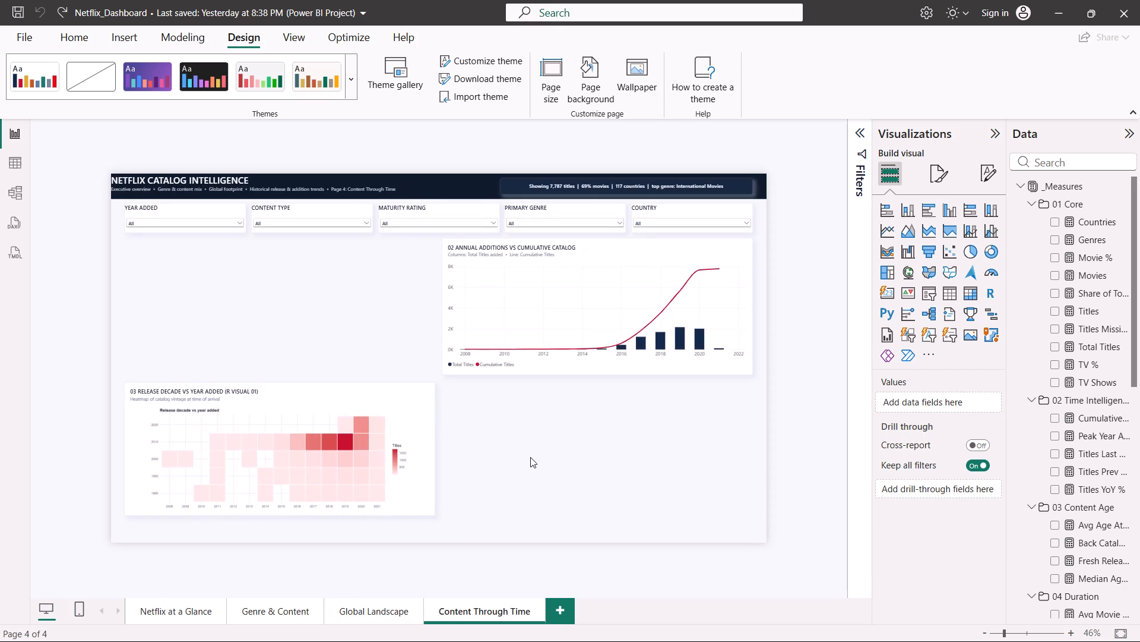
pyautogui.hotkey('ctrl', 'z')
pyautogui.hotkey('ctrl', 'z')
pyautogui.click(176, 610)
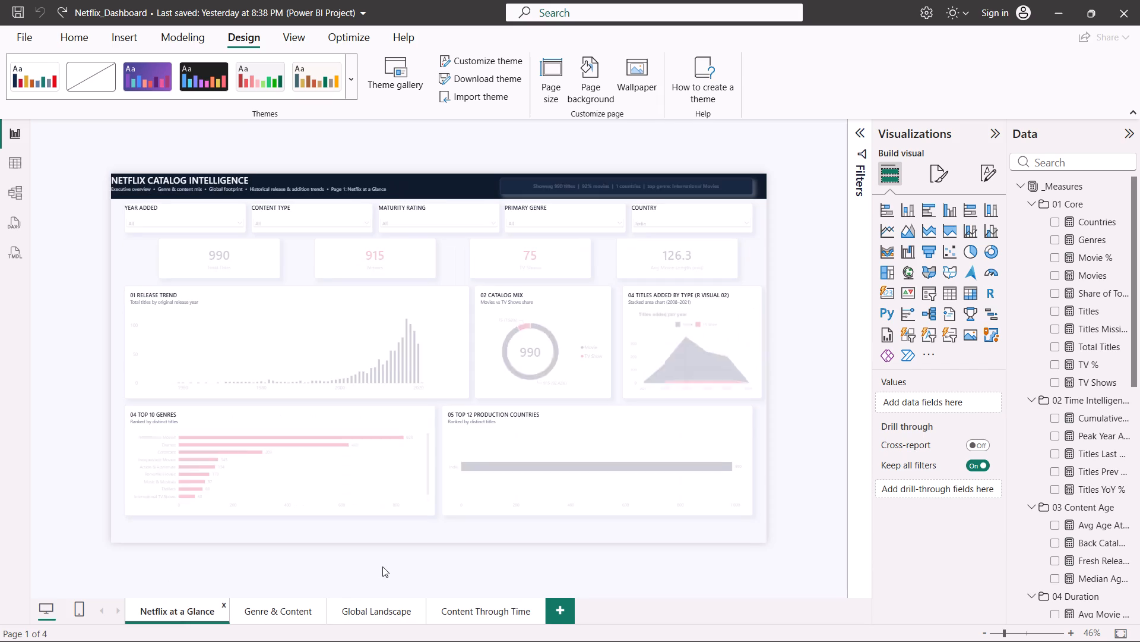
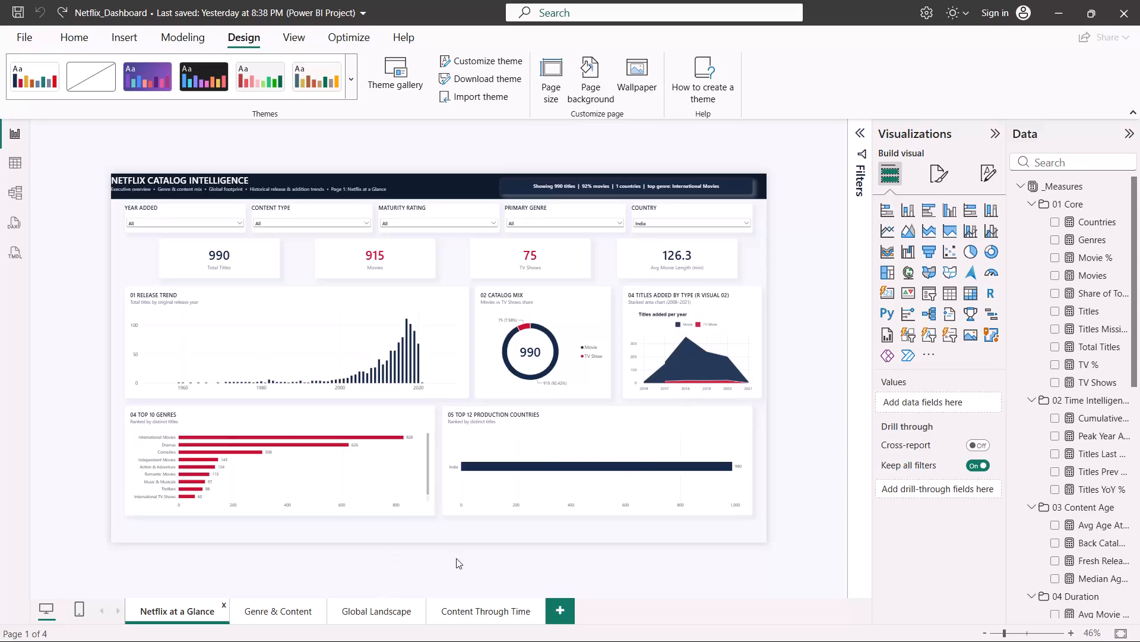
# Remove the Top 12 Production Countries chart from the Netflix at a Glance page.
pyautogui.click(288, 618)
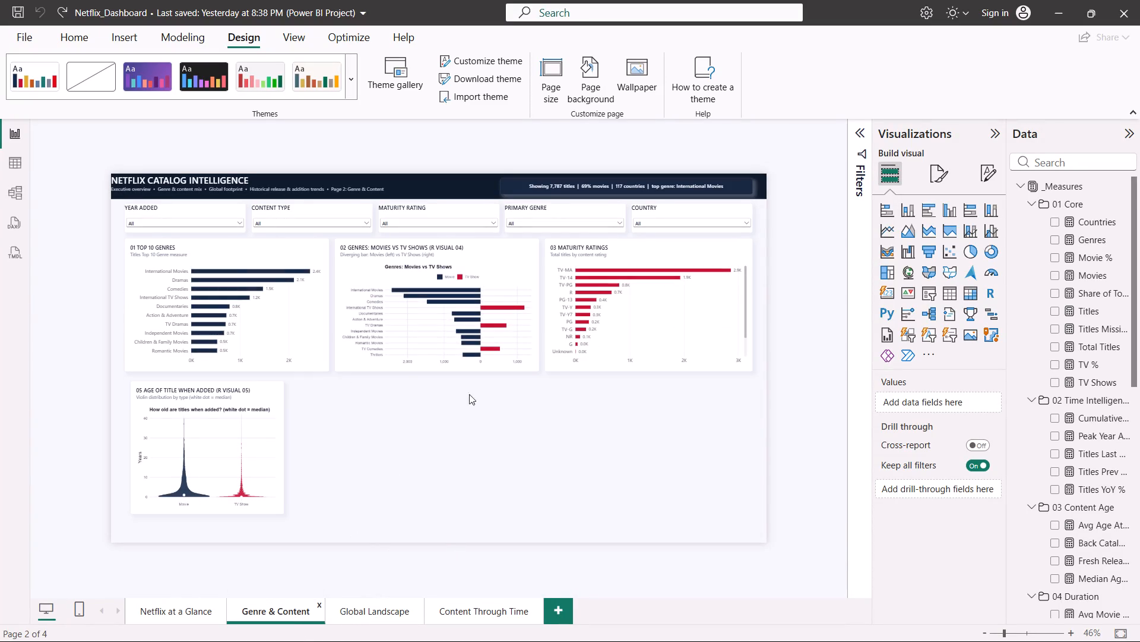
pyautogui.click(356, 612)
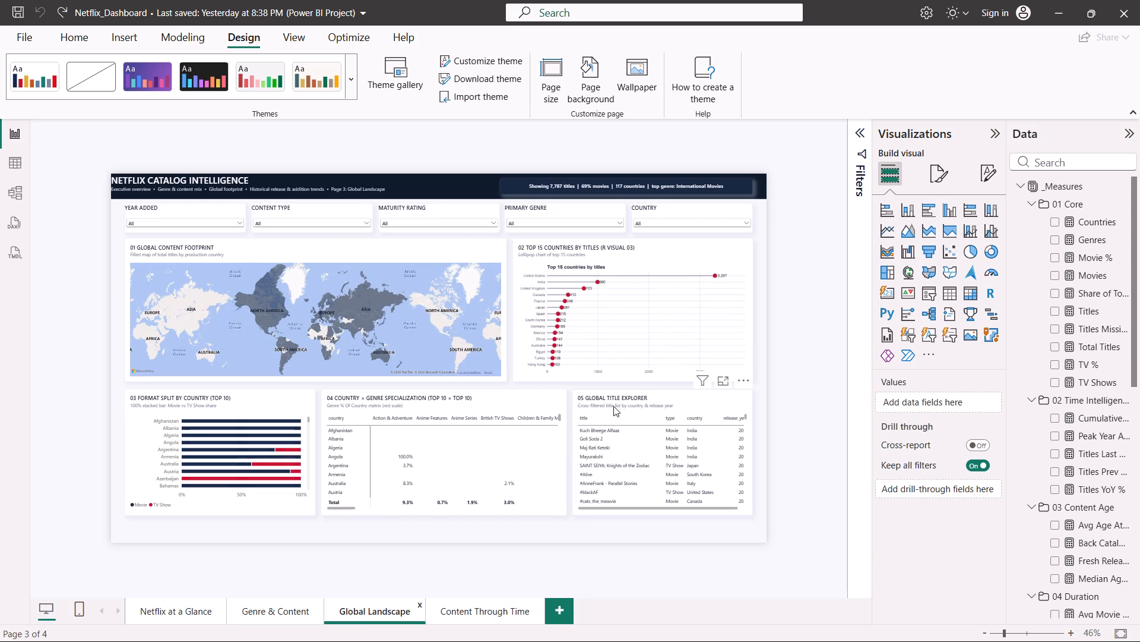
pyautogui.click(183, 613)
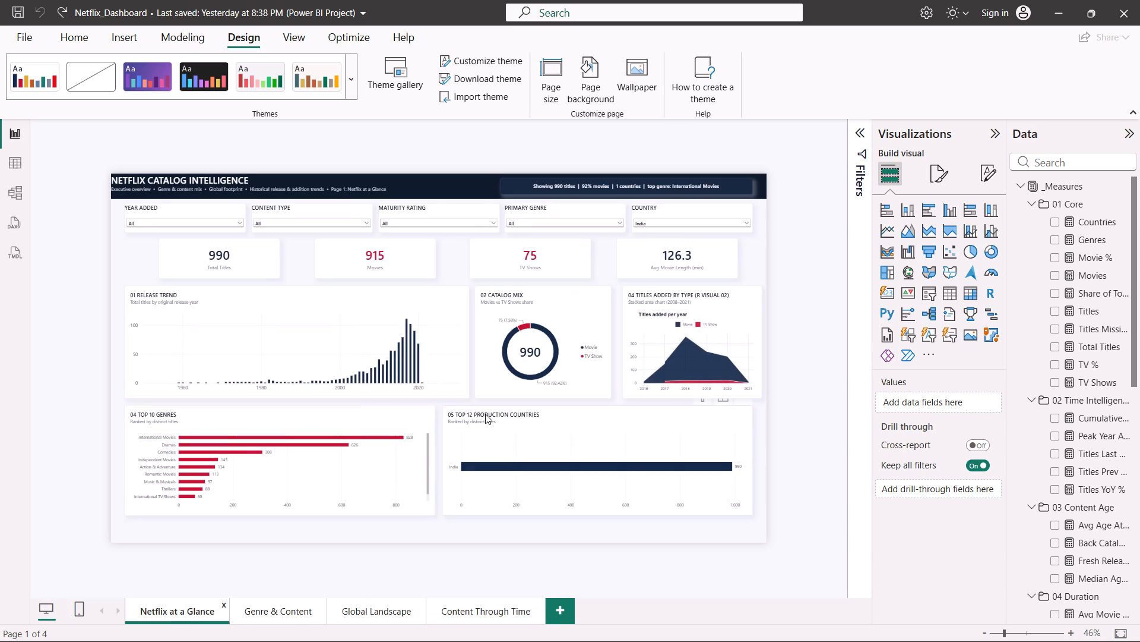
pyautogui.click(485, 414)
pyautogui.click(739, 392)
pyautogui.click(761, 442)
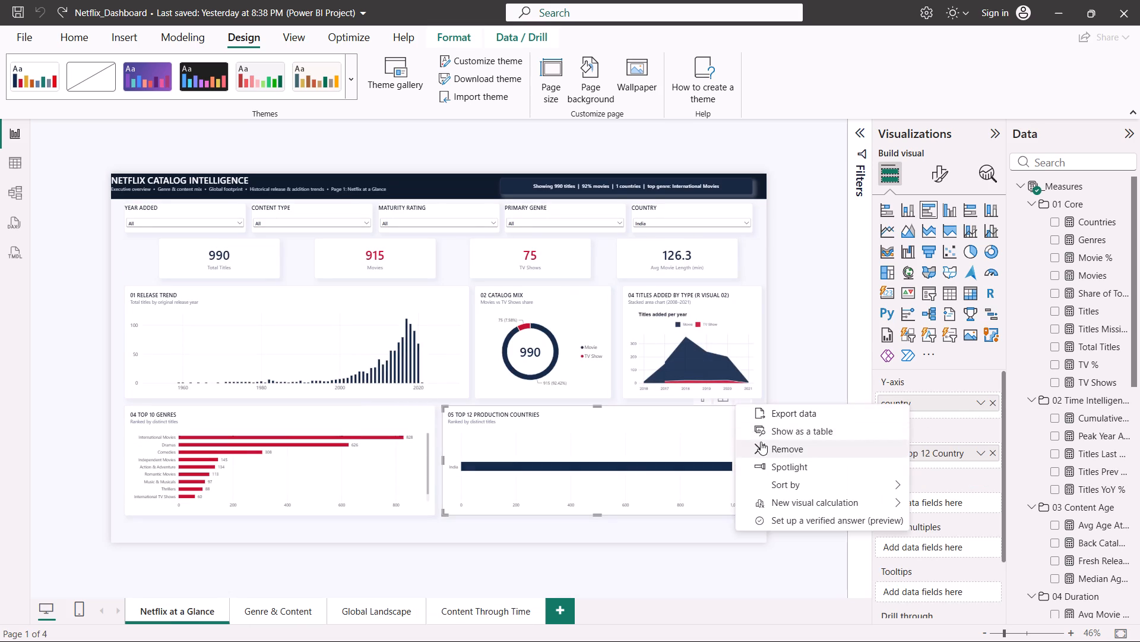
# Place the Release Decade vs Year Added visual from Content Through Time onto the Netflix at a Glance page.
pyautogui.click(476, 620)
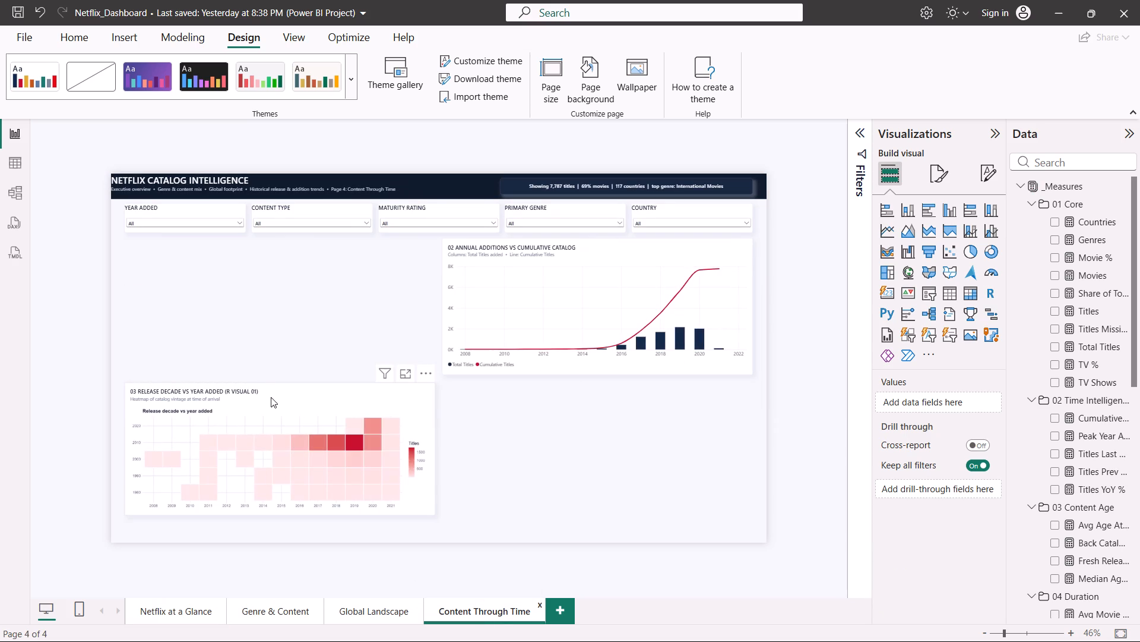
pyautogui.click(290, 396)
pyautogui.click(424, 359)
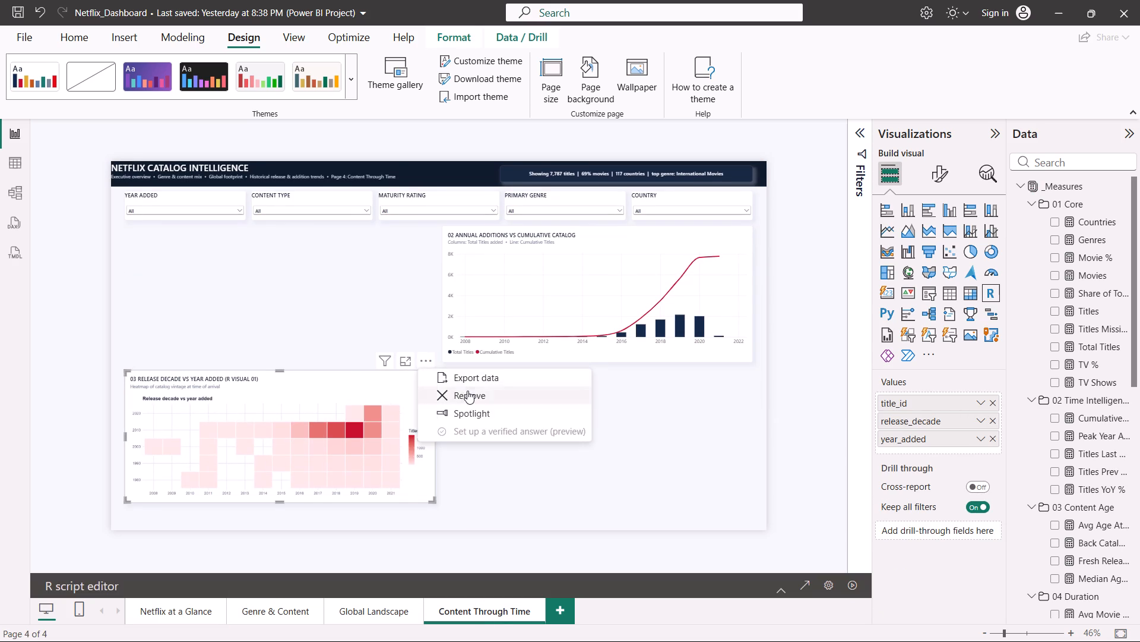
pyautogui.click(354, 388)
pyautogui.hotkey('ctrl', 'x')
pyautogui.click(197, 608)
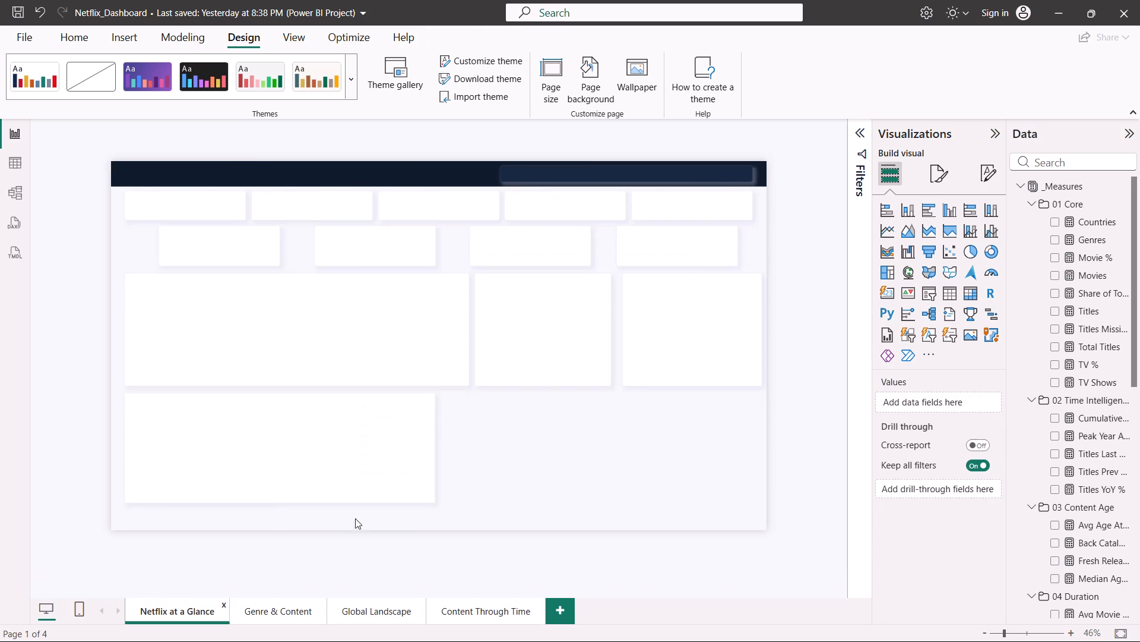
pyautogui.click(580, 429)
pyautogui.hotkey('ctrl', 'v')
# Move and resize the Release Decade vs Year Added visual beside Top 10 Genres, matching its top and bottom edges and the Country slicer's outer edge.
pyautogui.moveTo(268, 382); pyautogui.dragTo(617, 401)
pyautogui.moveTo(460, 388); pyautogui.dragTo(486, 408)
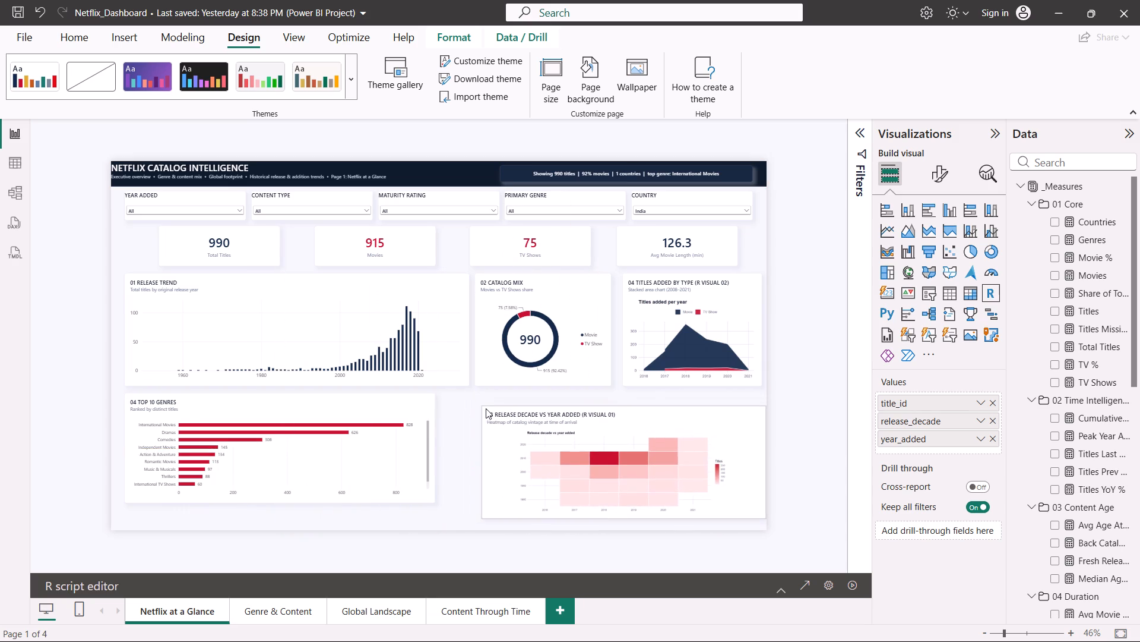
pyautogui.moveTo(486, 408); pyautogui.dragTo(474, 415)
pyautogui.moveTo(544, 429); pyautogui.dragTo(542, 416)
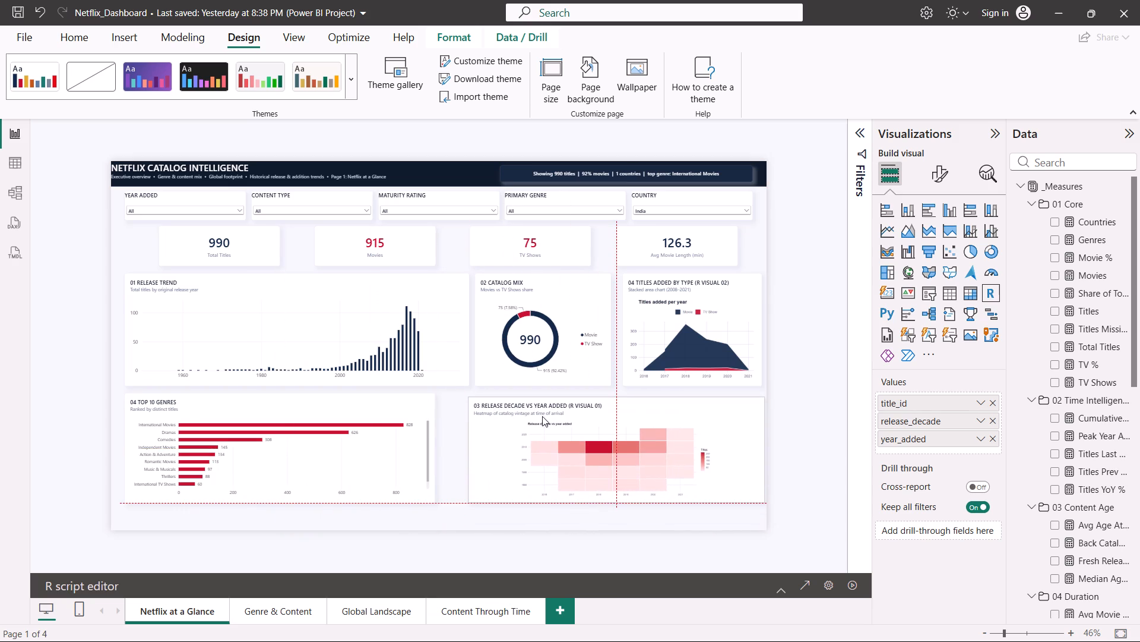
pyautogui.moveTo(542, 416); pyautogui.dragTo(541, 413)
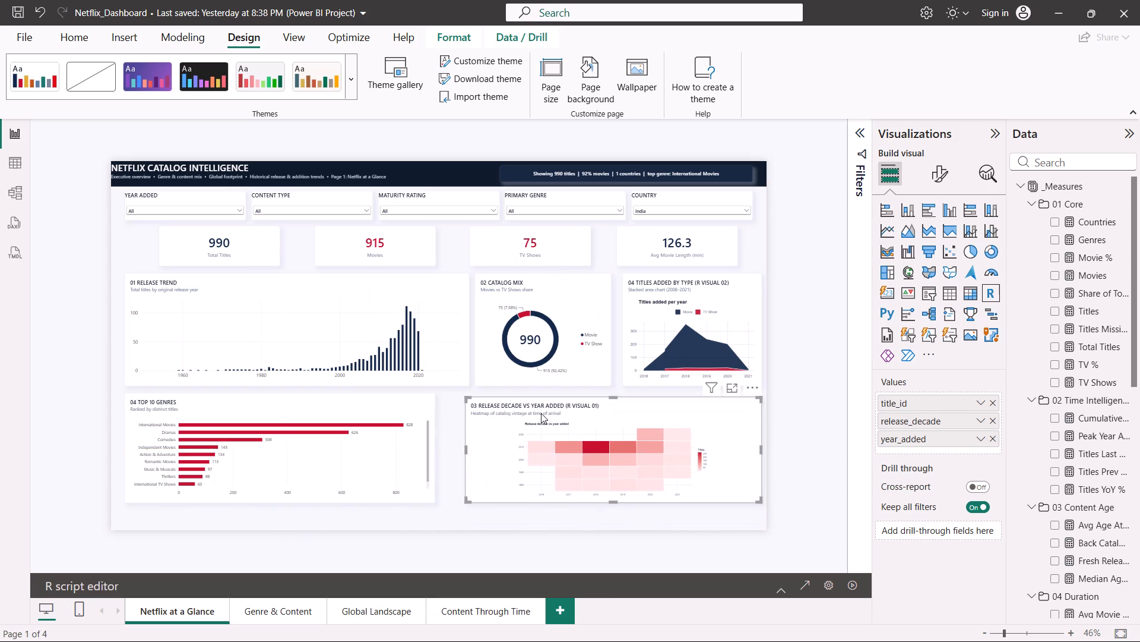
pyautogui.click(616, 396)
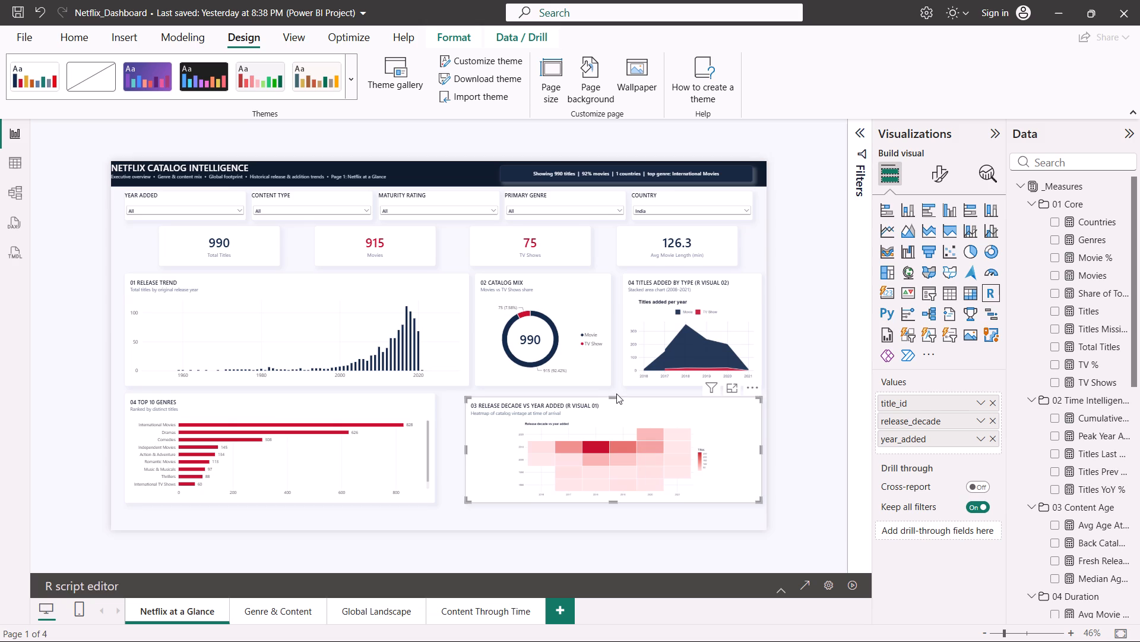
pyautogui.click(616, 396)
pyautogui.click(615, 396)
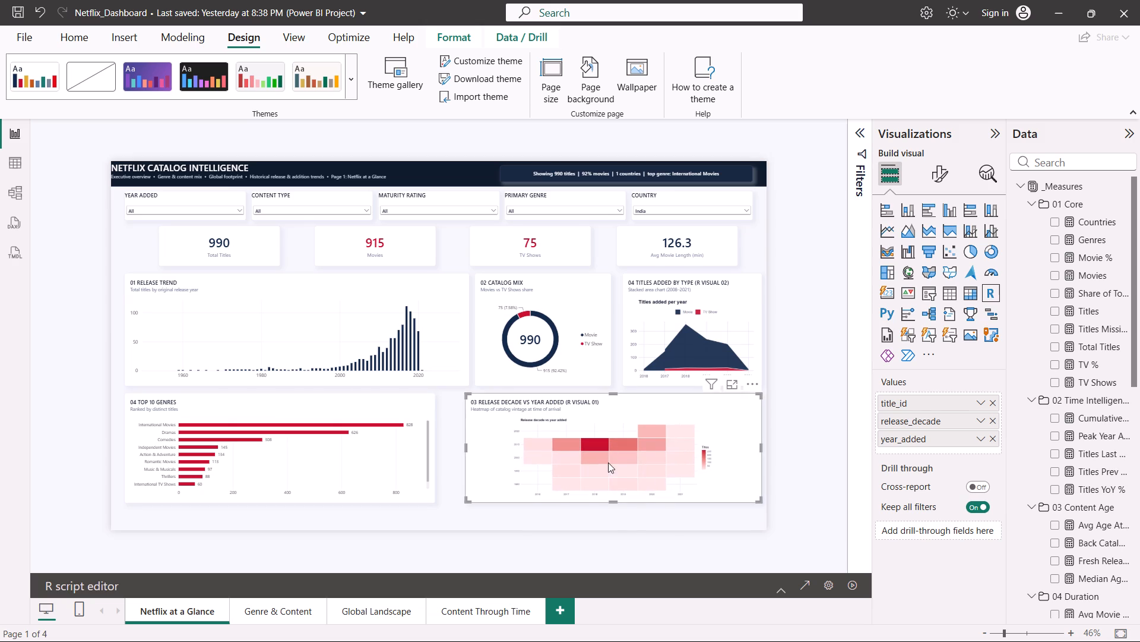
pyautogui.moveTo(654, 406); pyautogui.dragTo(641, 410)
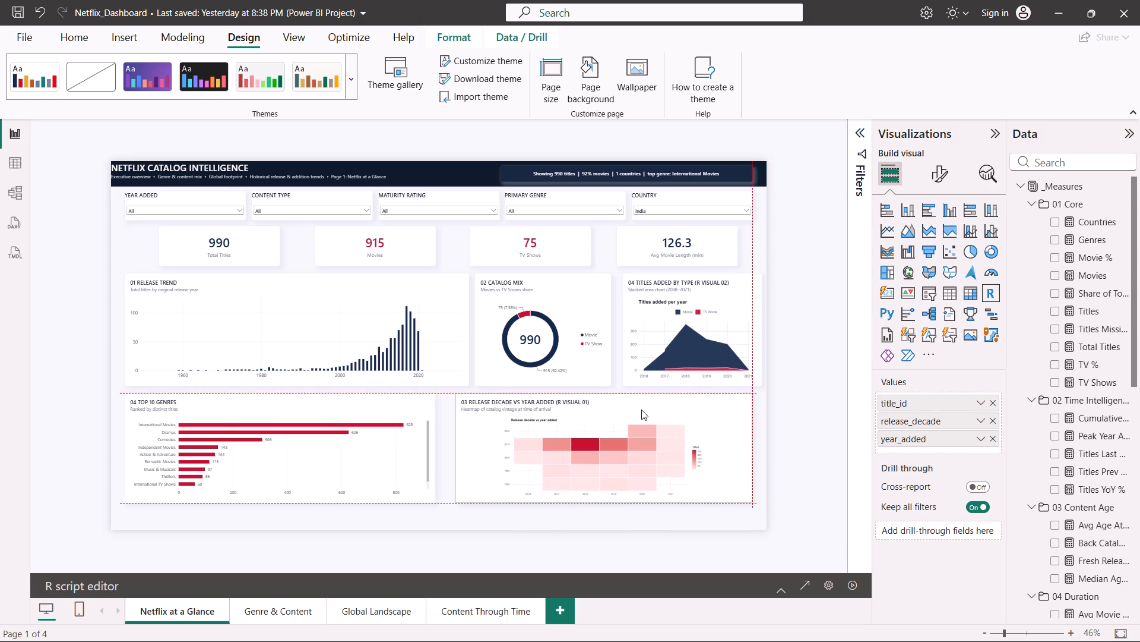
pyautogui.moveTo(641, 410); pyautogui.dragTo(641, 409)
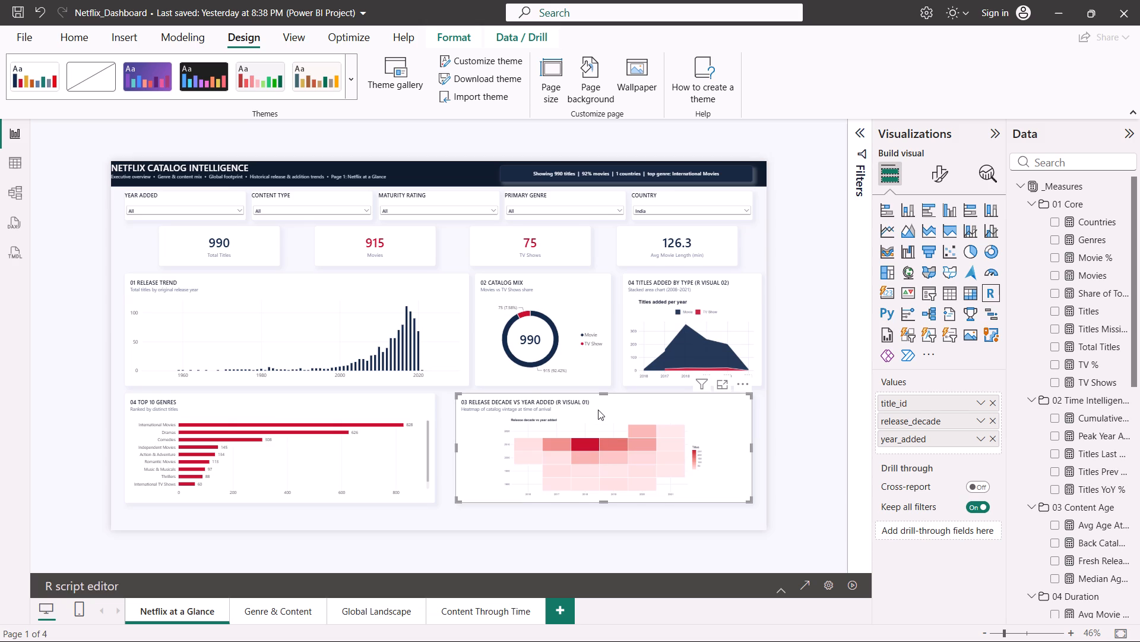
# Cut the original Release Decade vs Year Added visual from the Content Through Time page.
pyautogui.click(287, 615)
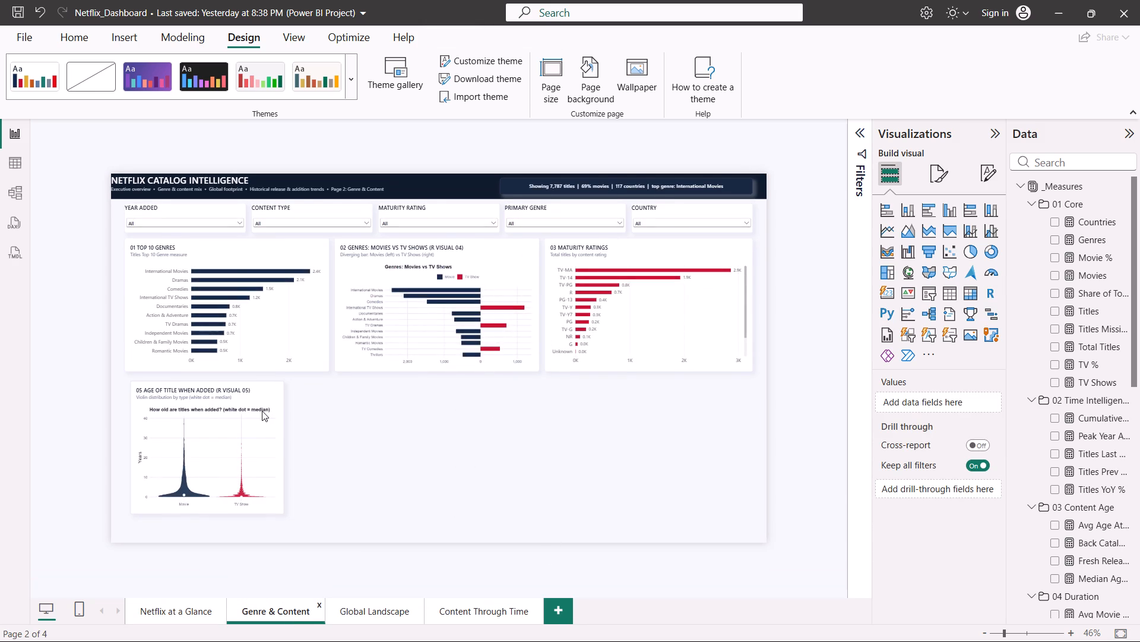
pyautogui.click(385, 615)
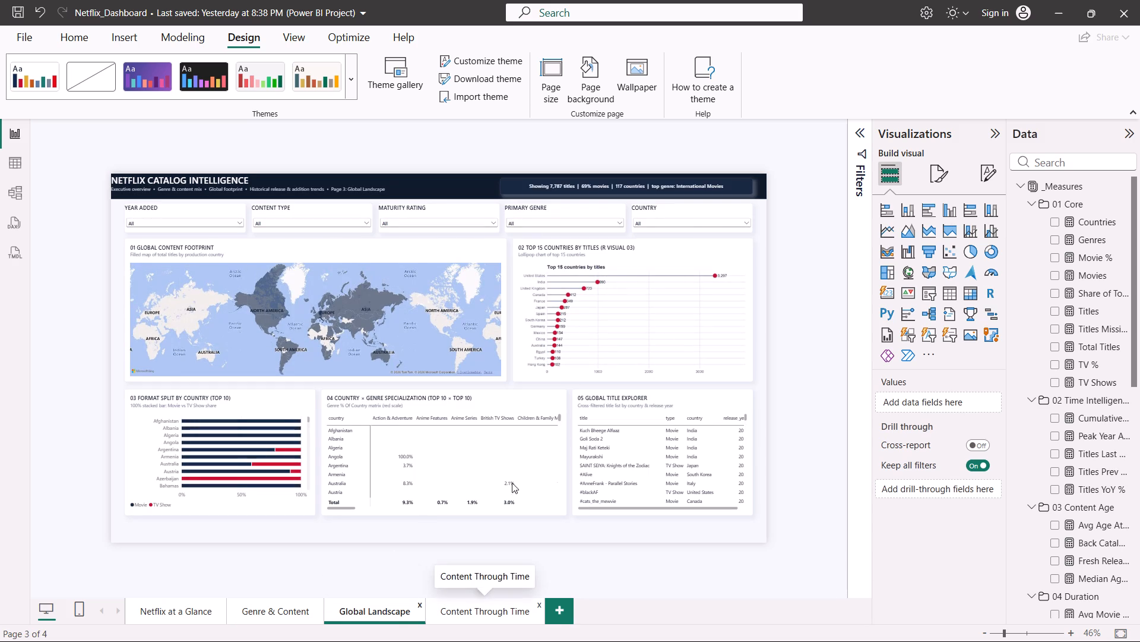
pyautogui.click(455, 621)
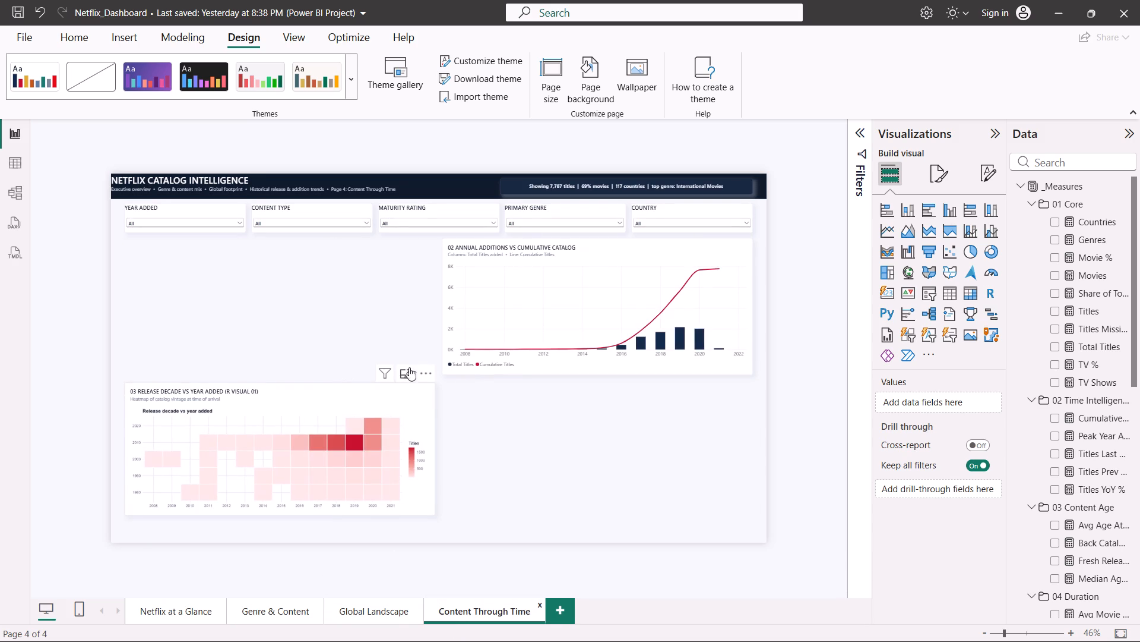
pyautogui.click(401, 400)
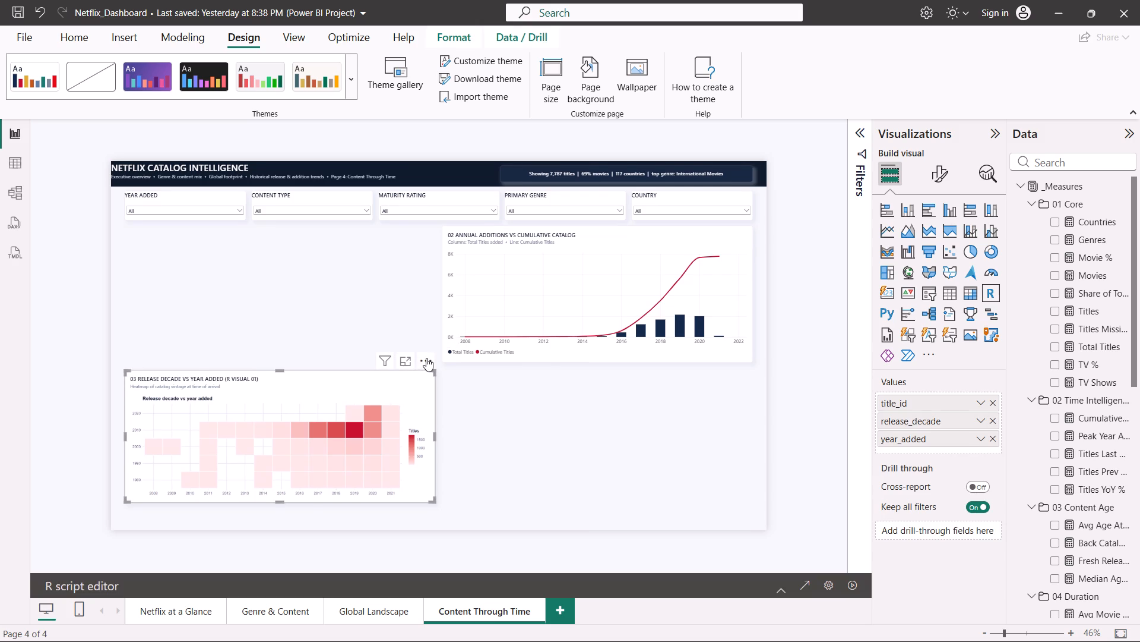
pyautogui.hotkey('ctrl', 'x')
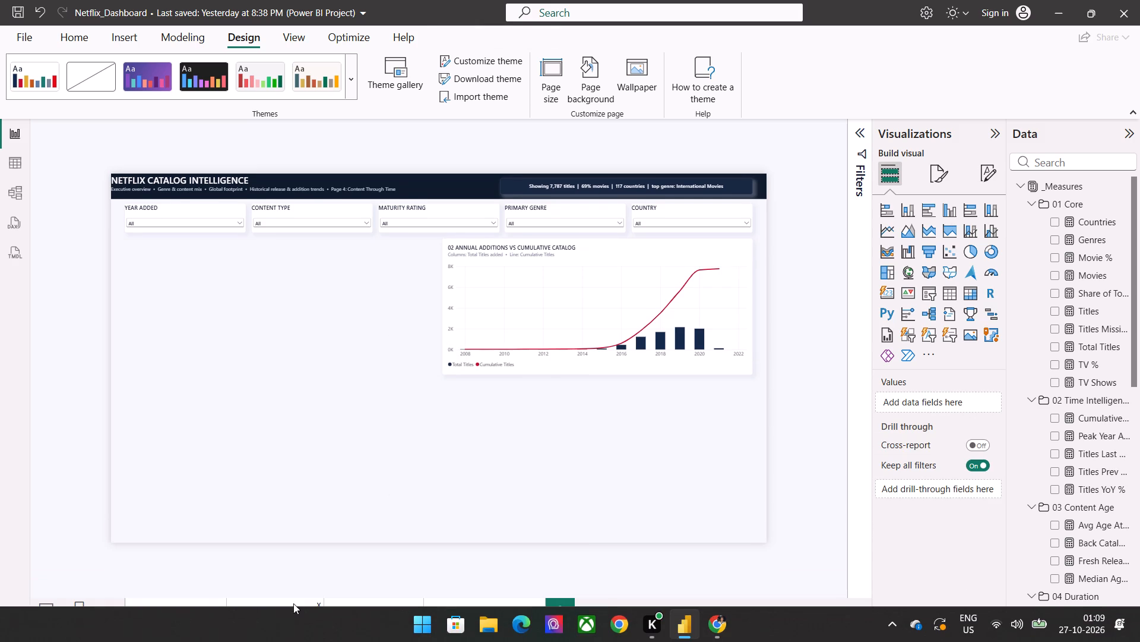
# Check the other report pages and delete the Content Through Time page.
pyautogui.click(197, 601)
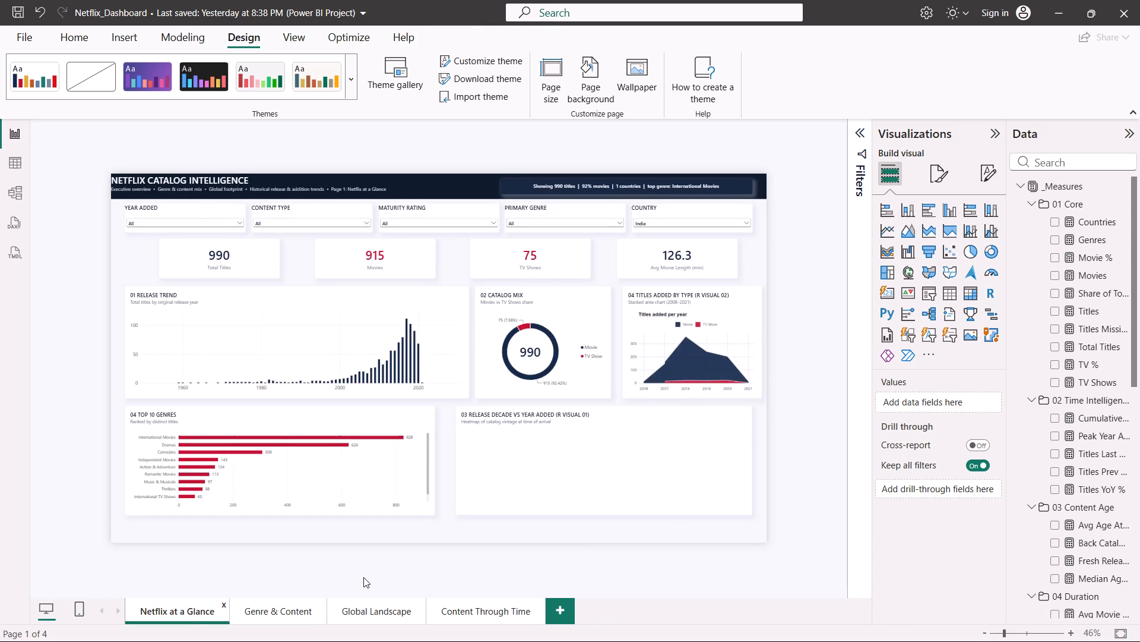
pyautogui.click(261, 619)
pyautogui.click(343, 607)
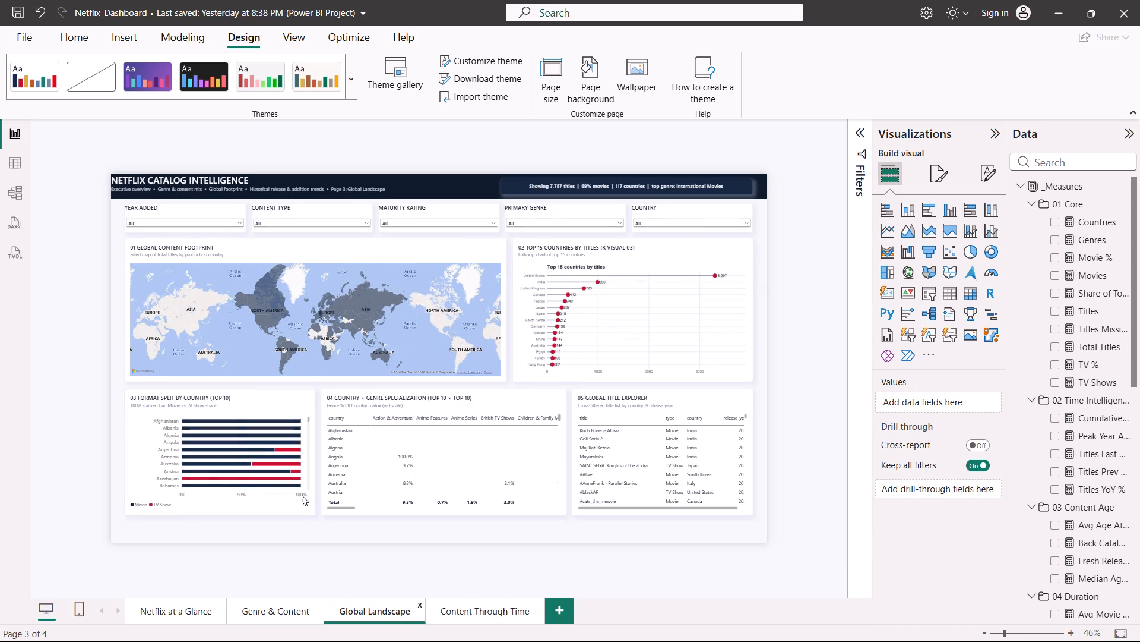
pyautogui.click(190, 609)
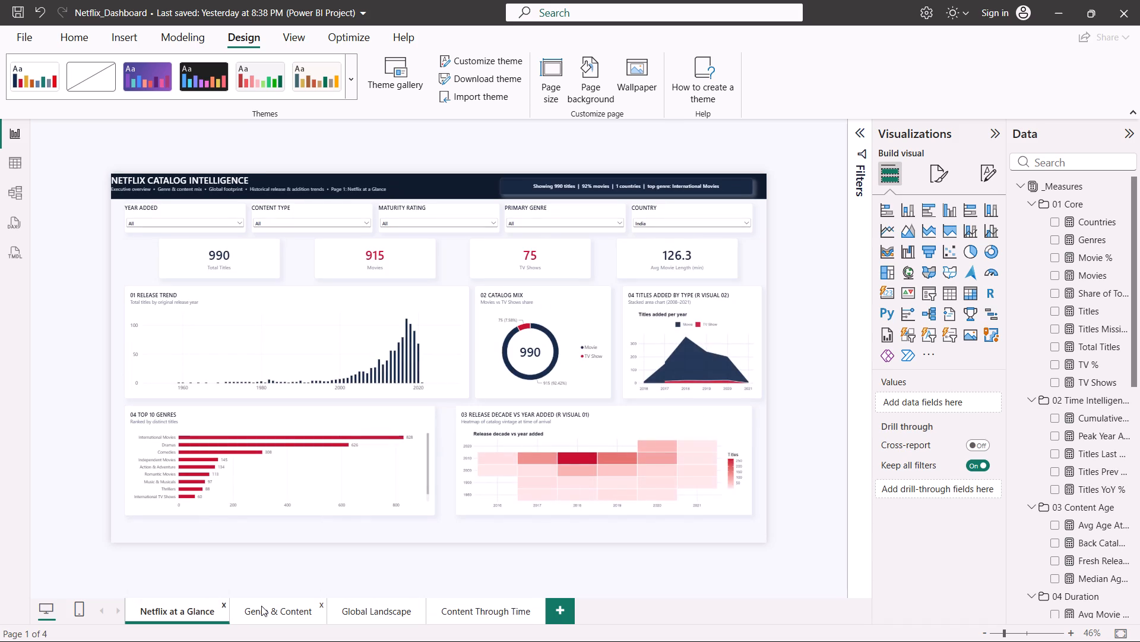
pyautogui.click(281, 616)
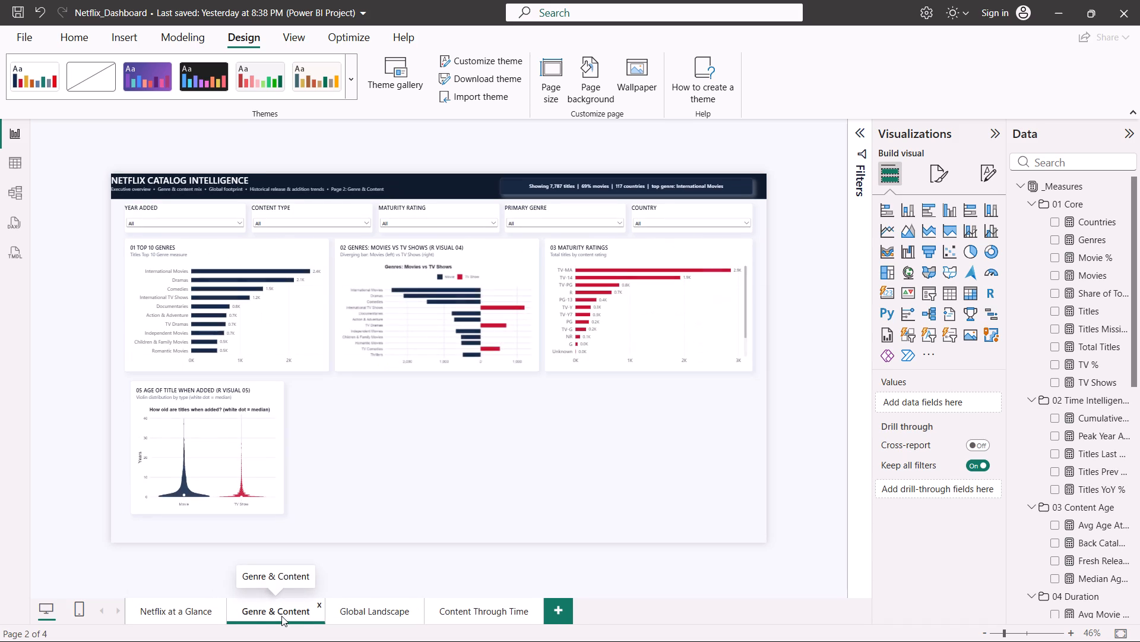
pyautogui.click(446, 616)
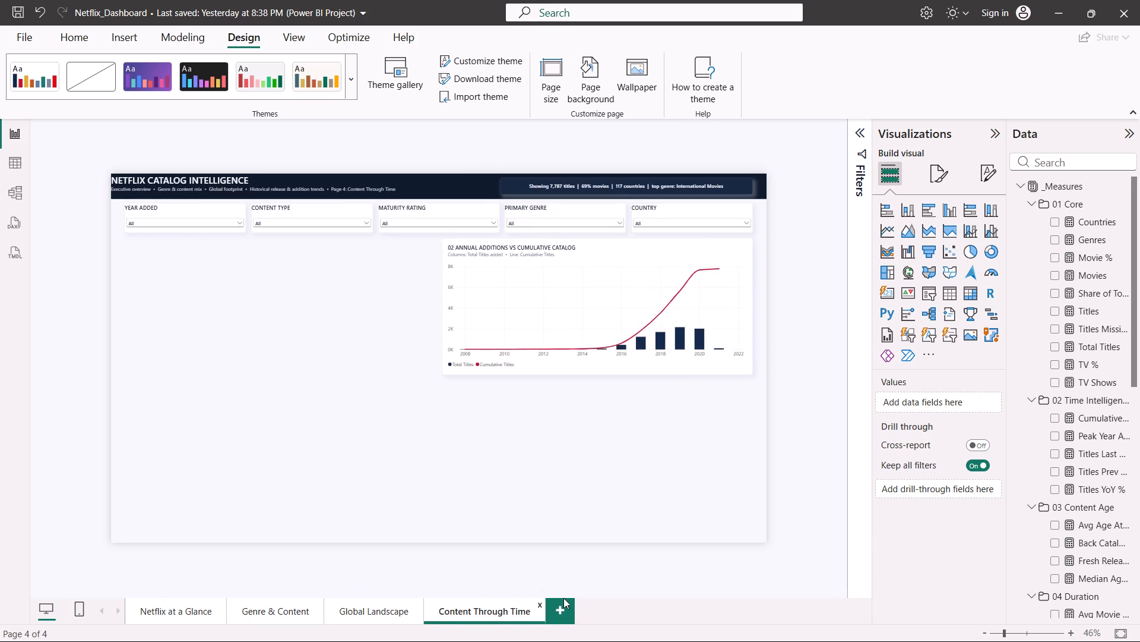
pyautogui.click(540, 603)
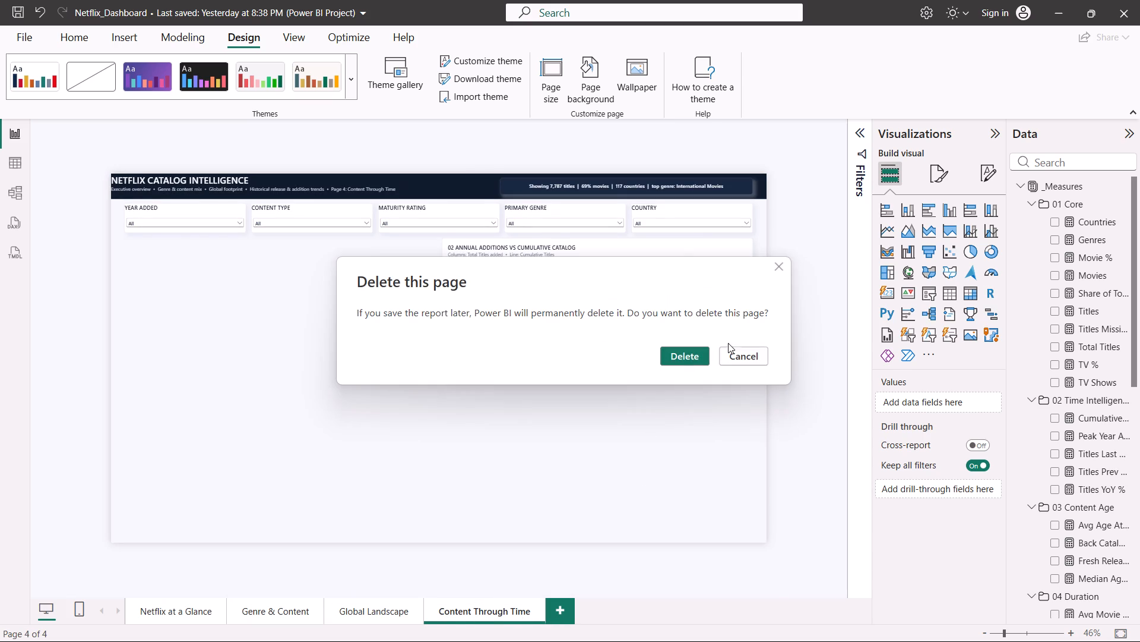
pyautogui.click(683, 359)
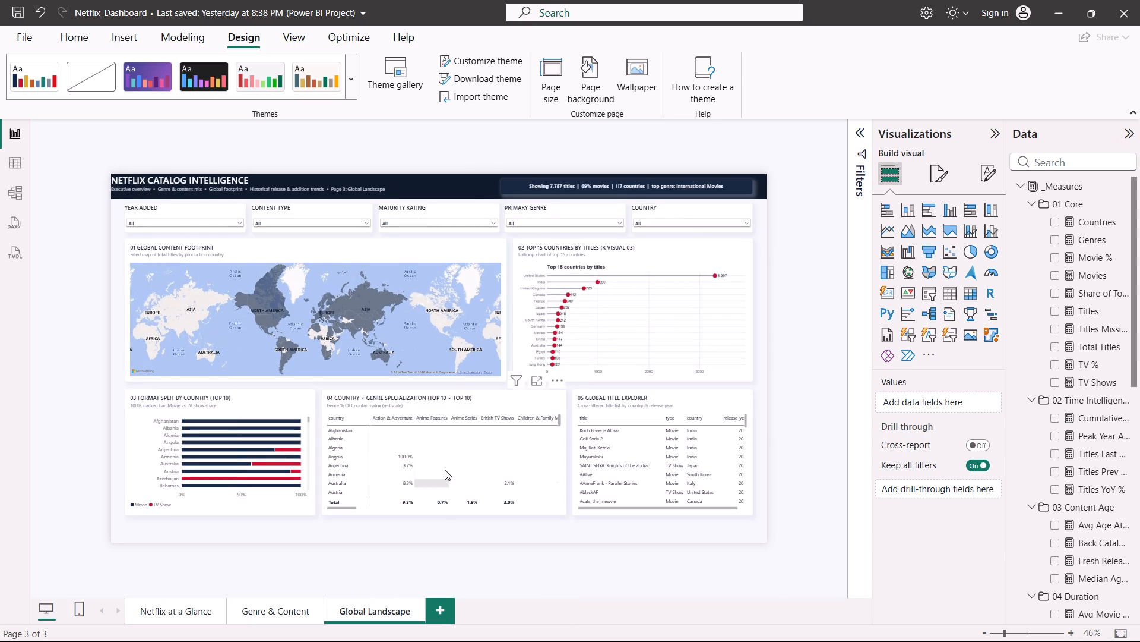
# Review the layouts of the Genre & Content and Netflix at a Glance pages.
pyautogui.click(280, 613)
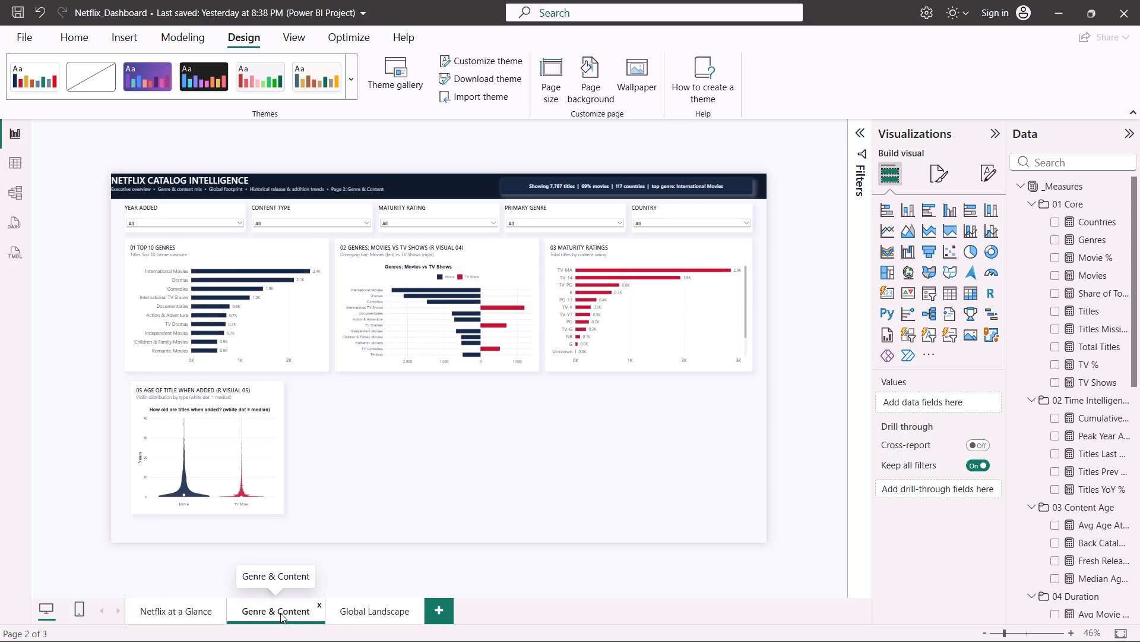
pyautogui.click(197, 610)
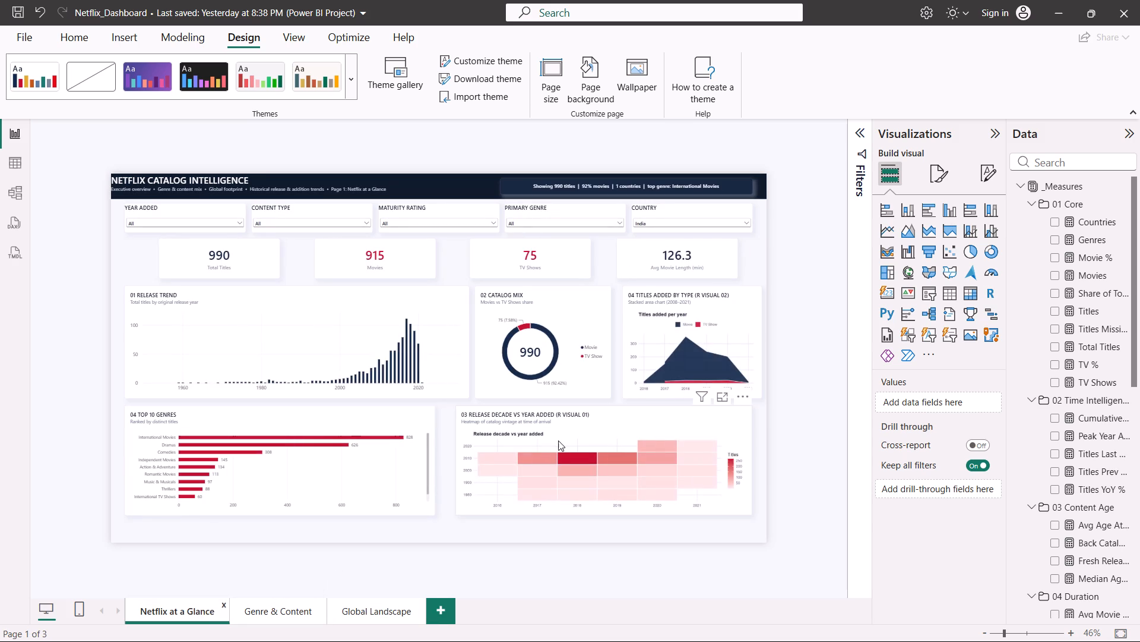
pyautogui.click(286, 608)
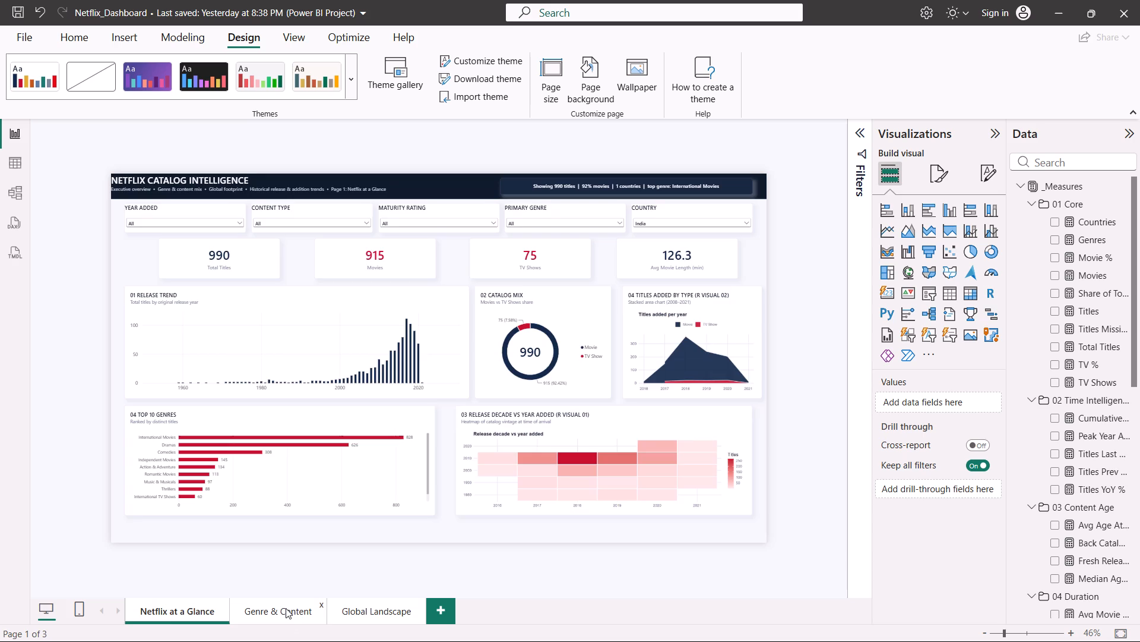
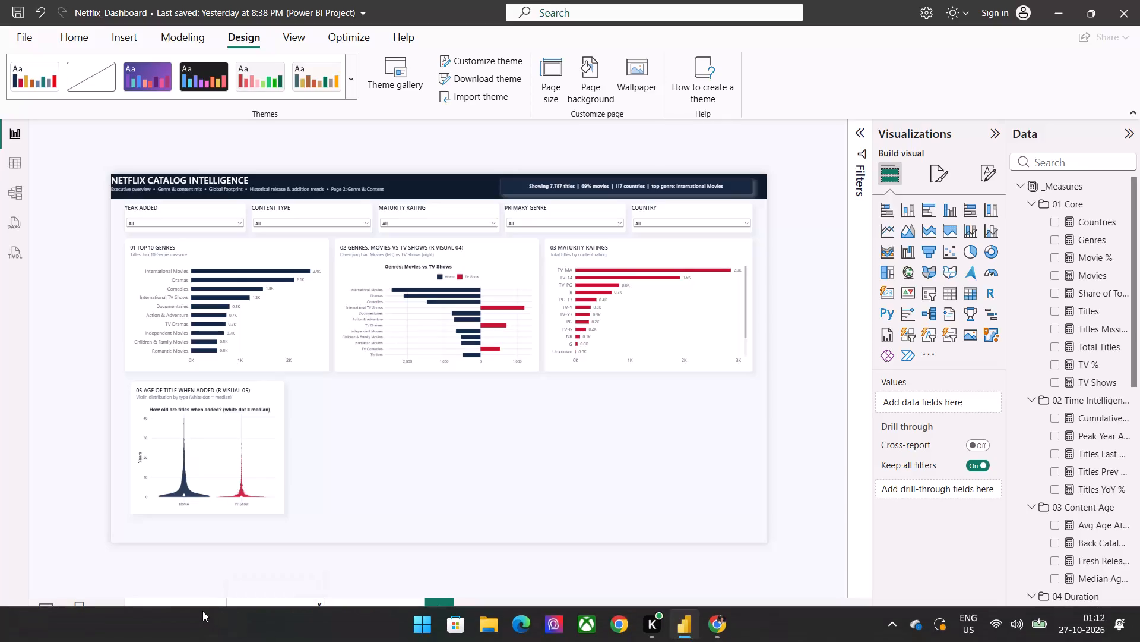
# Check the three report pages and cut the Top 15 Countries by Titles R visual from the Global Landscape page.
pyautogui.click(176, 609)
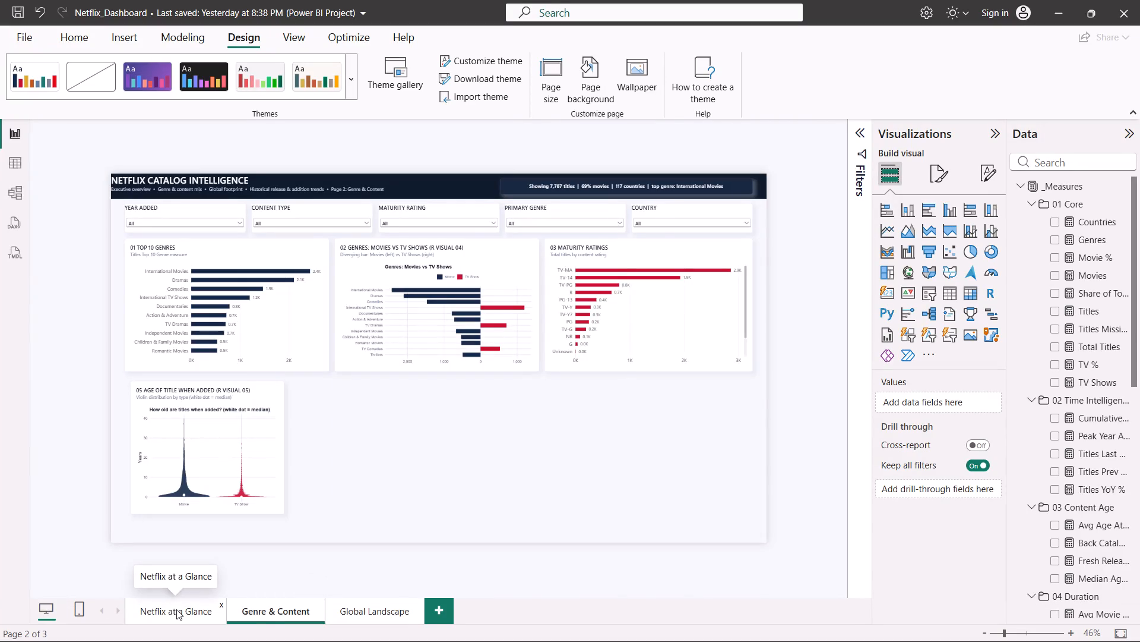
pyautogui.click(274, 613)
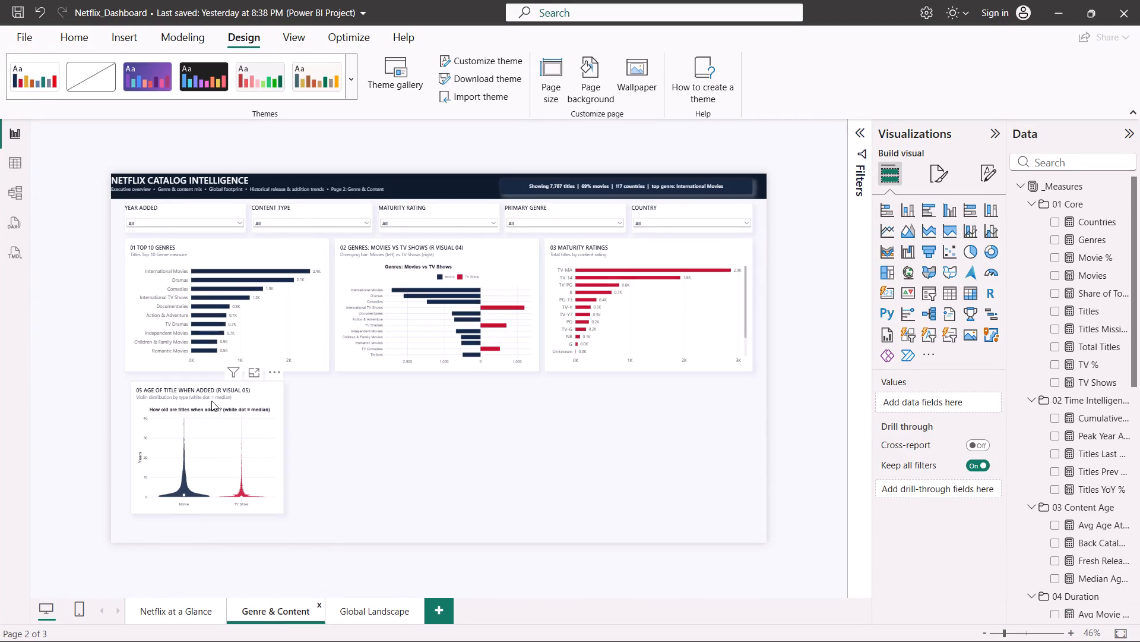
pyautogui.click(347, 618)
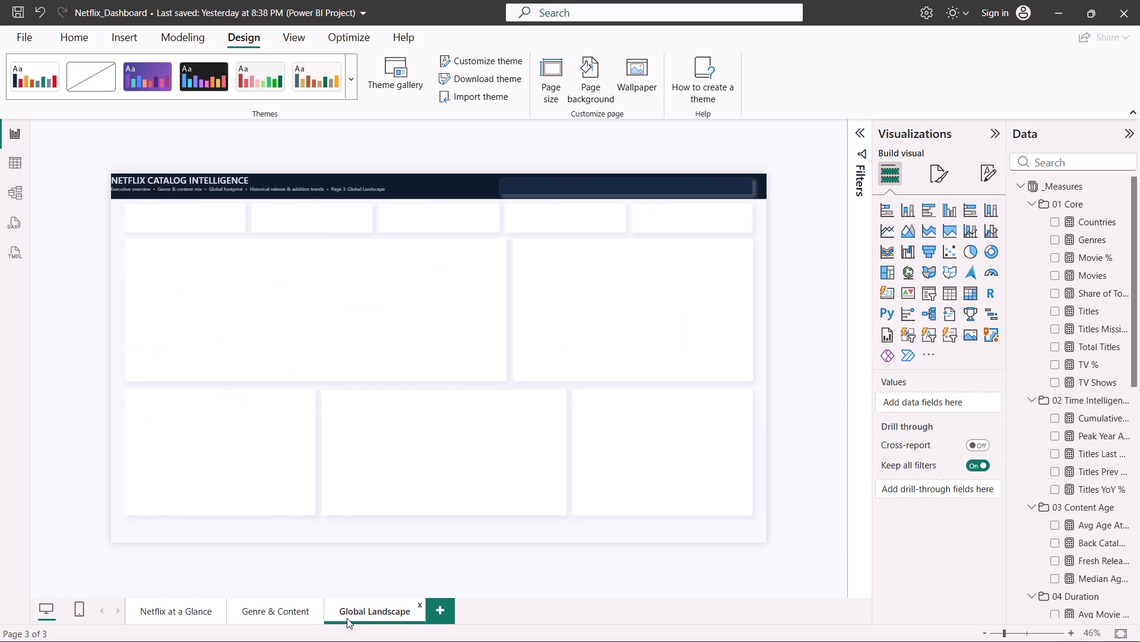
pyautogui.click(622, 251)
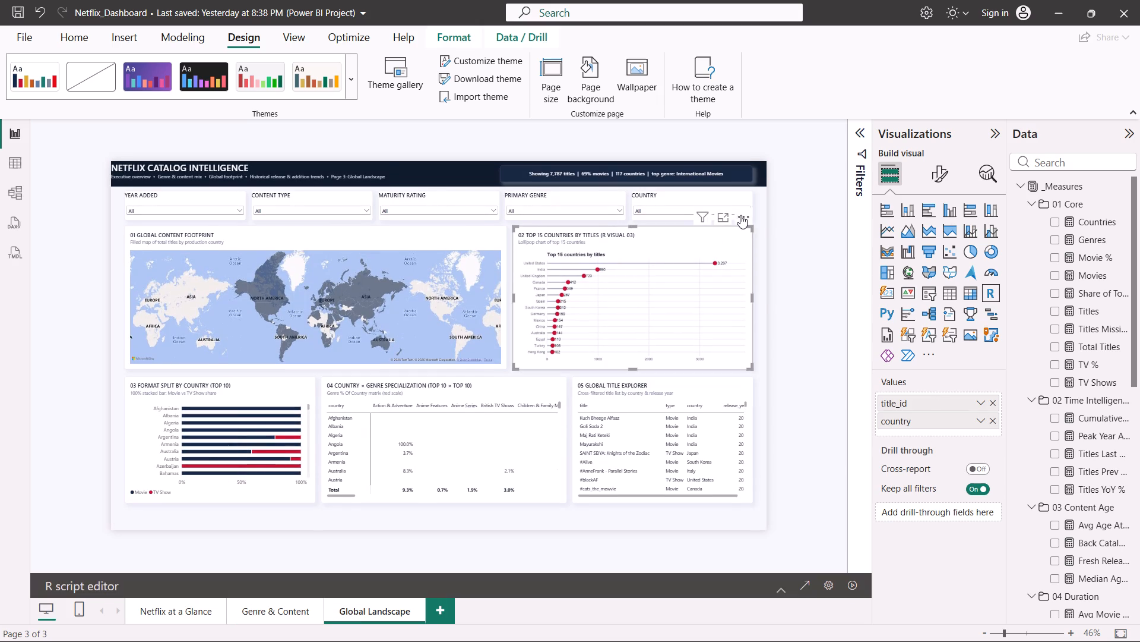
pyautogui.click(741, 215)
pyautogui.click(683, 243)
pyautogui.hotkey('ctrl', 'x')
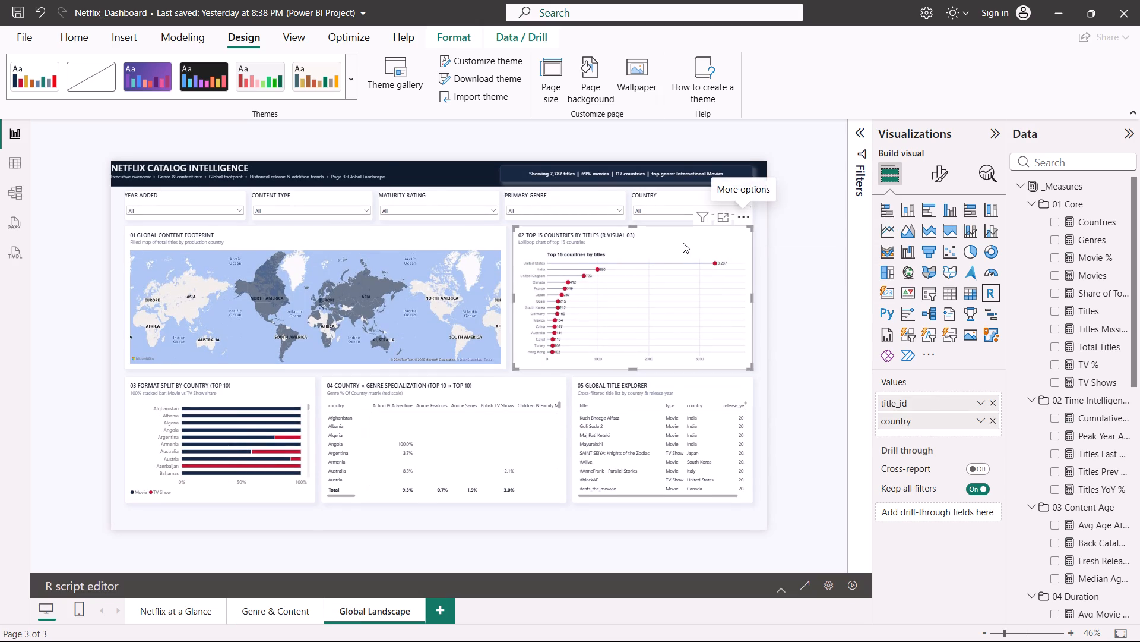
pyautogui.click(614, 248)
pyautogui.hotkey('ctrl', 'x')
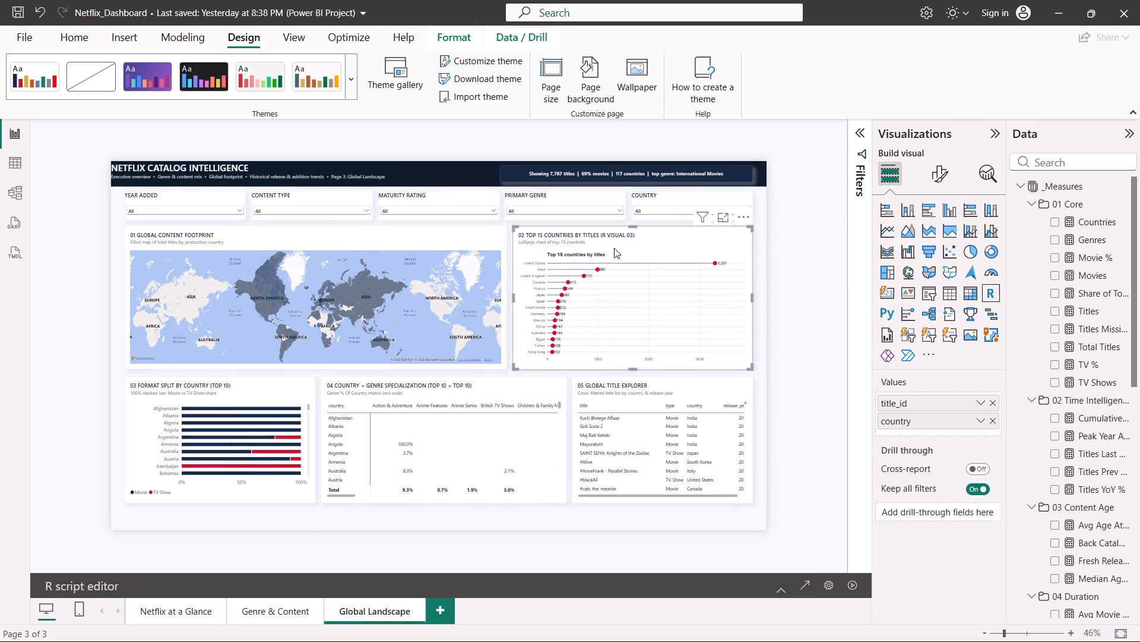
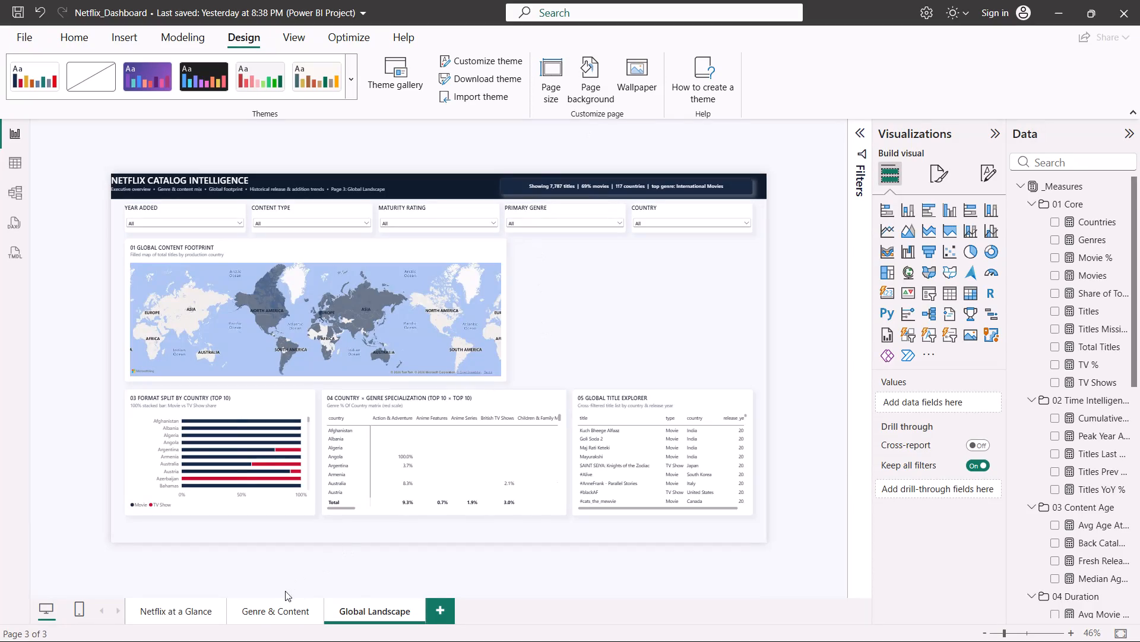
# Review the three report pages and remove the Global Content Footprint map from the Global Landscape page.
pyautogui.click(271, 612)
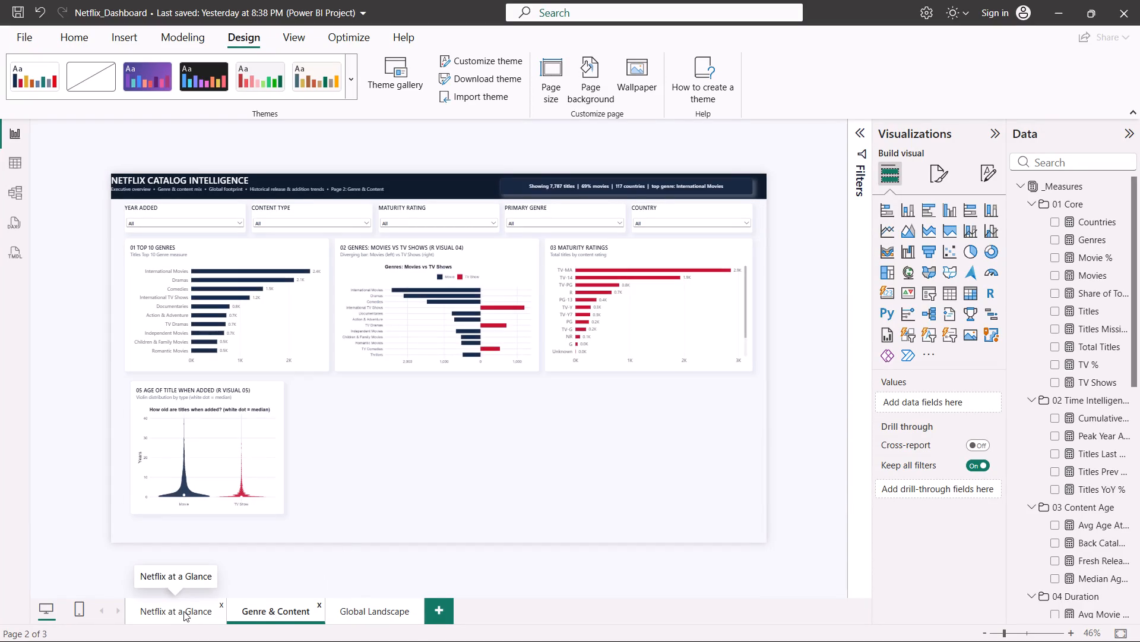
pyautogui.click(183, 611)
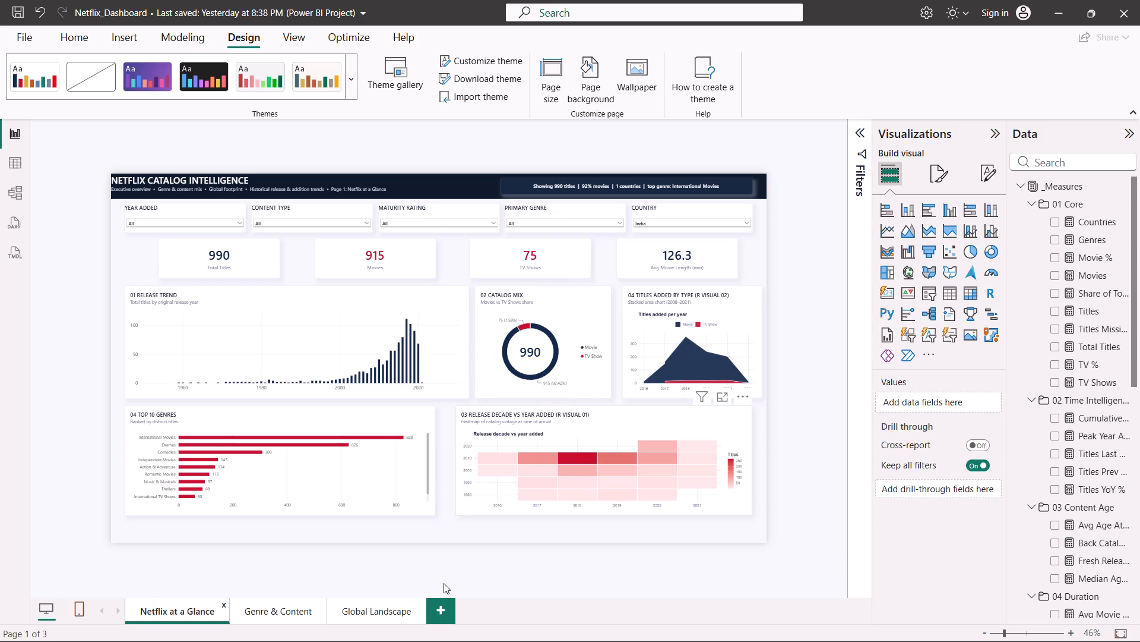
pyautogui.click(283, 616)
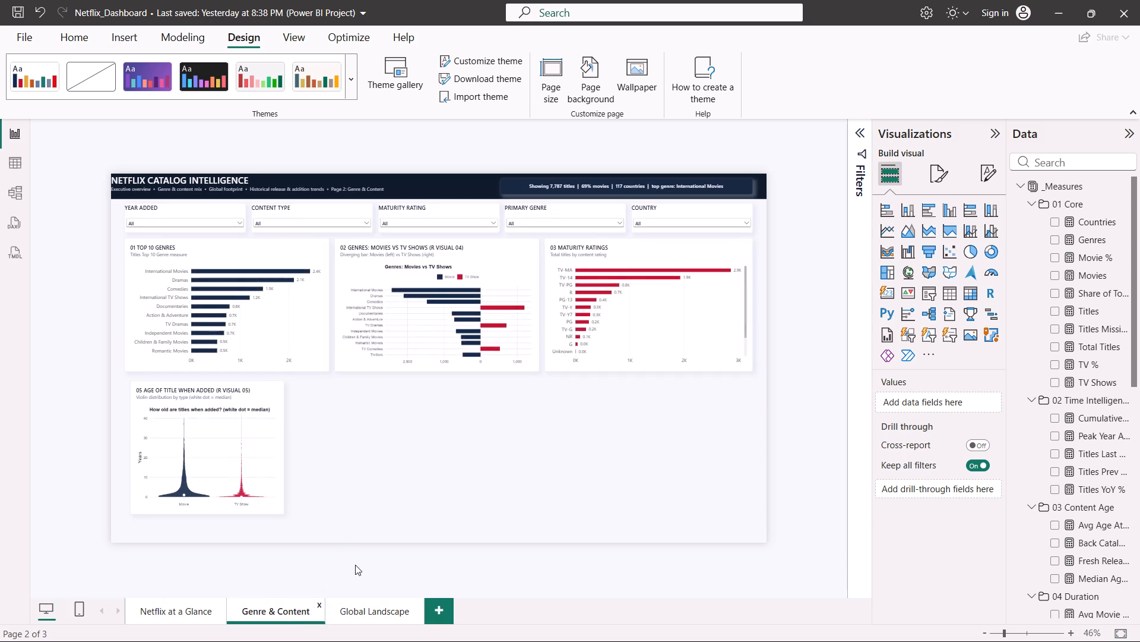
pyautogui.click(359, 603)
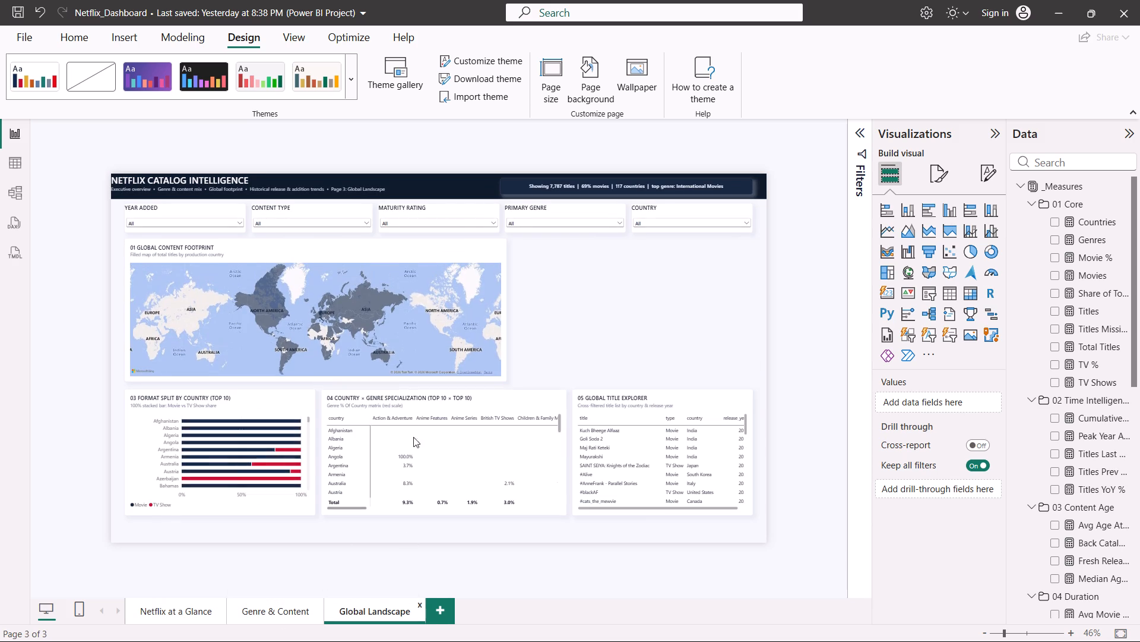
pyautogui.click(334, 255)
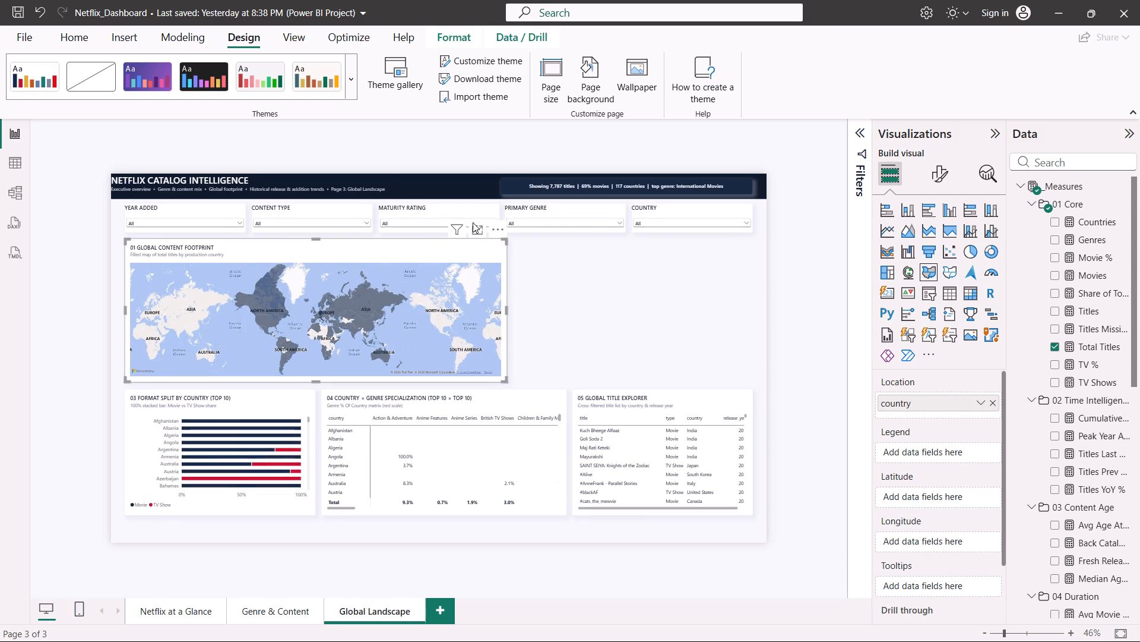
pyautogui.click(492, 226)
pyautogui.click(549, 284)
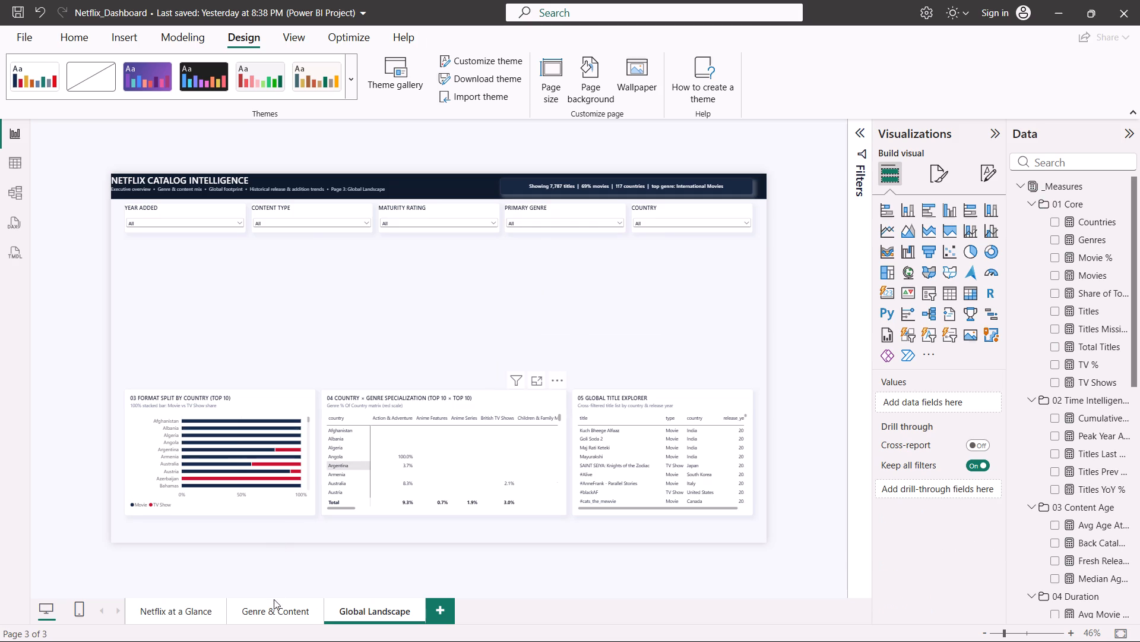
# Paste the Top 15 Countries by Titles R visual onto the Genre & Content page and place it in the empty bottom row.
pyautogui.click(274, 602)
pyautogui.click(508, 438)
pyautogui.hotkey('ctrl', 'v')
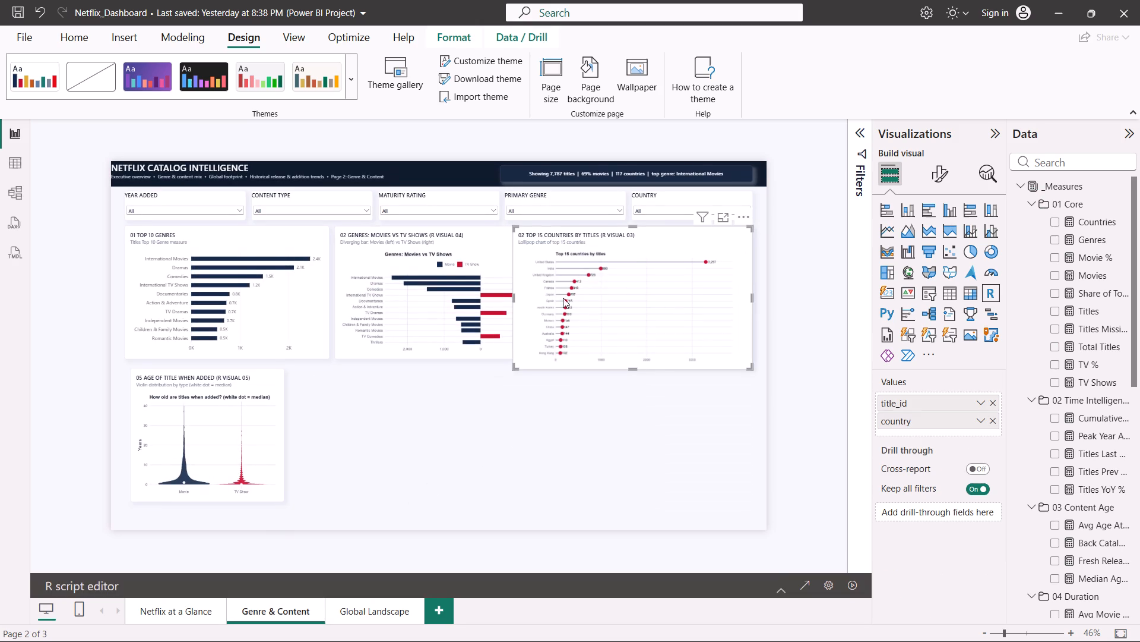
pyautogui.moveTo(600, 247); pyautogui.dragTo(415, 396)
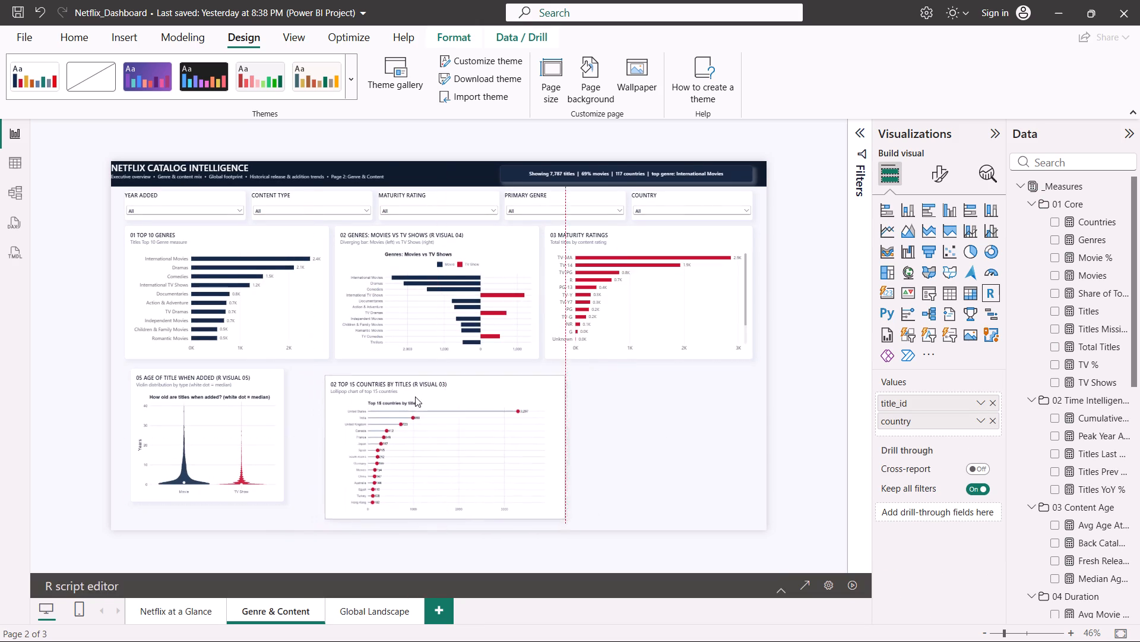
pyautogui.moveTo(415, 396); pyautogui.dragTo(414, 389)
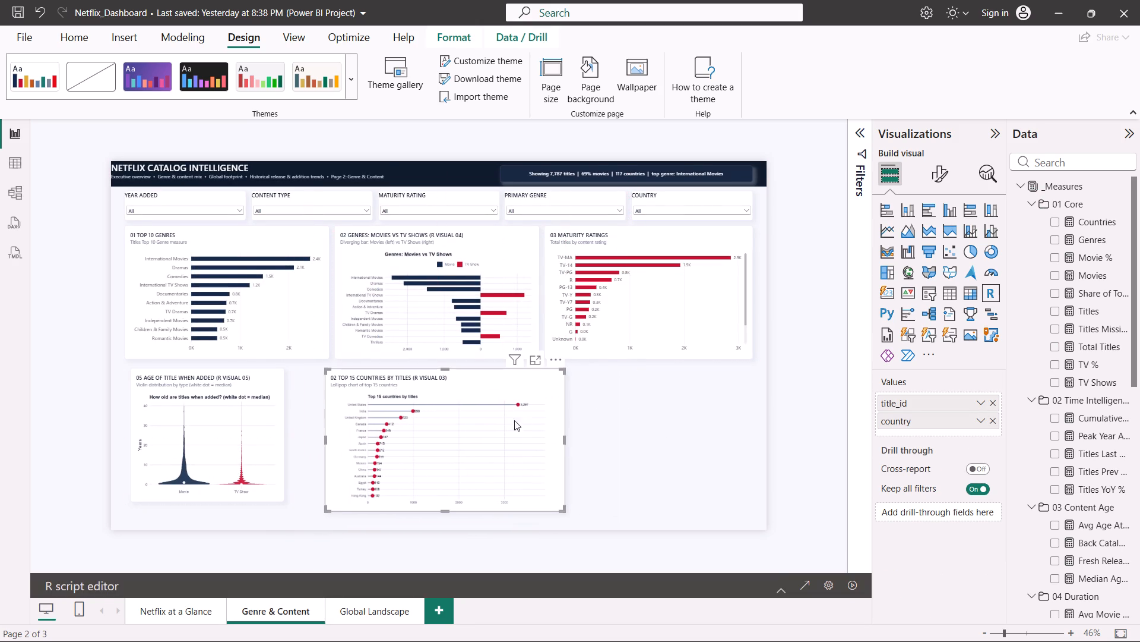
# Widen the Top 15 Countries visual and align its right edge with the Maturity Ratings chart above.
pyautogui.click(568, 438)
pyautogui.click(480, 395)
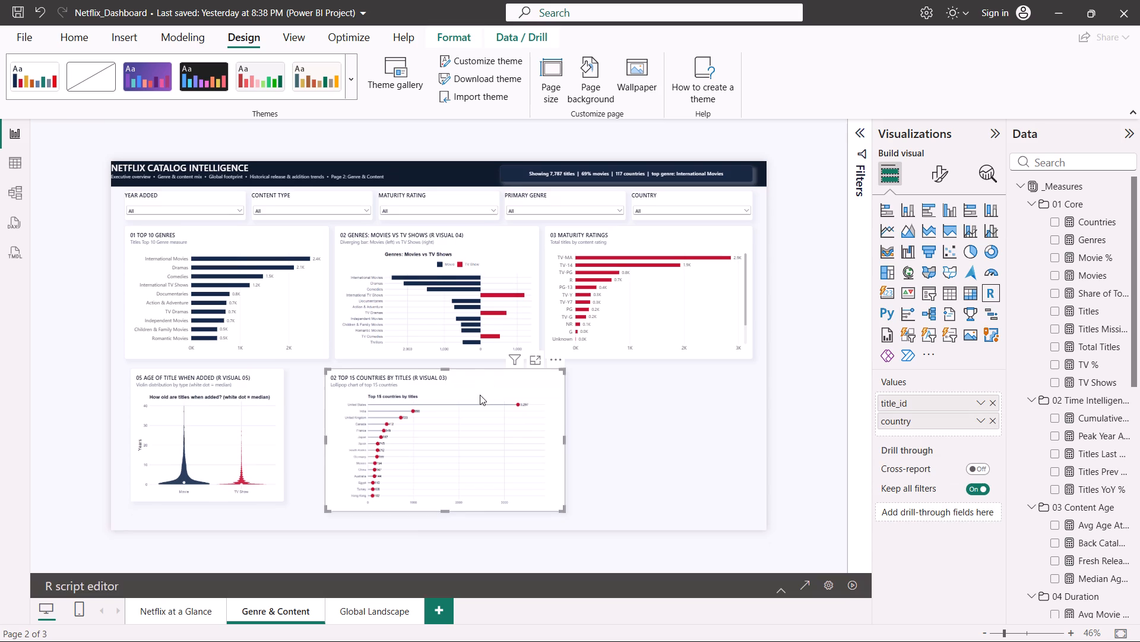
pyautogui.moveTo(568, 442); pyautogui.dragTo(588, 440)
pyautogui.click(482, 386)
pyautogui.moveTo(565, 438); pyautogui.dragTo(610, 433)
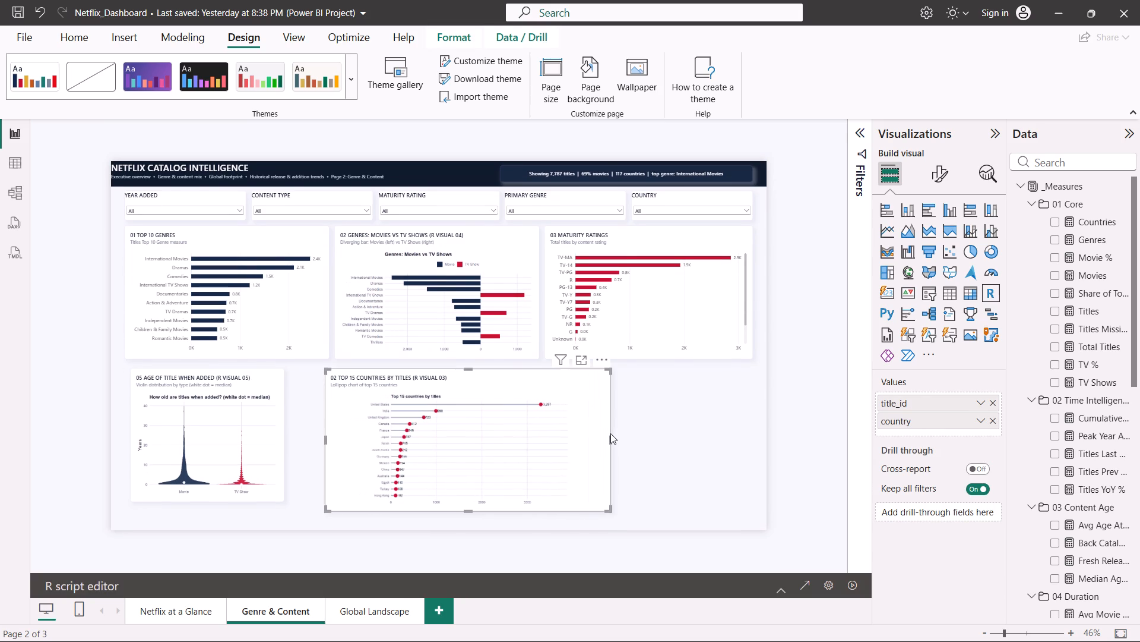
pyautogui.moveTo(378, 380); pyautogui.dragTo(530, 382)
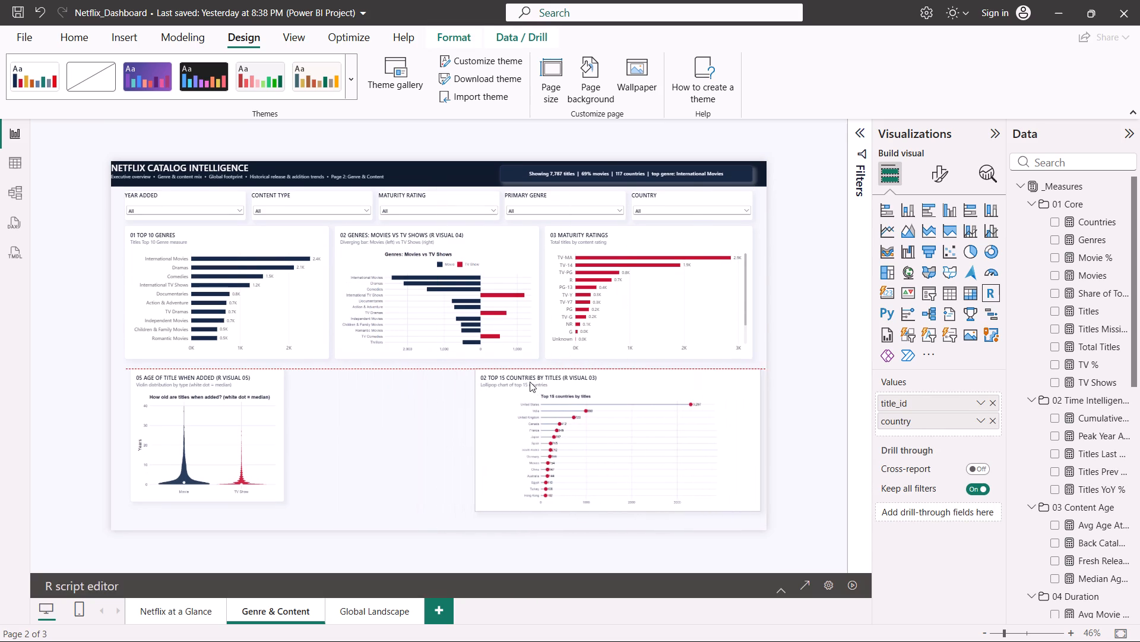
pyautogui.moveTo(530, 382); pyautogui.dragTo(516, 380)
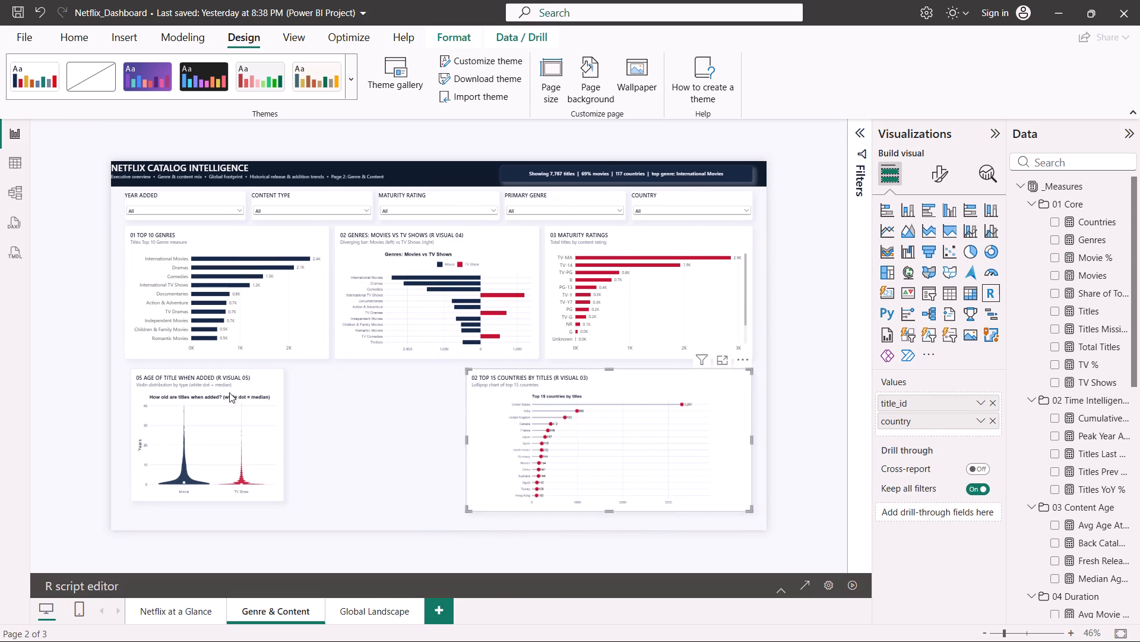
# Align the Age of Title When Added visual with the page's left margin and enlarge it to match the Top 15 Countries visual's bottom edge.
pyautogui.click(219, 382)
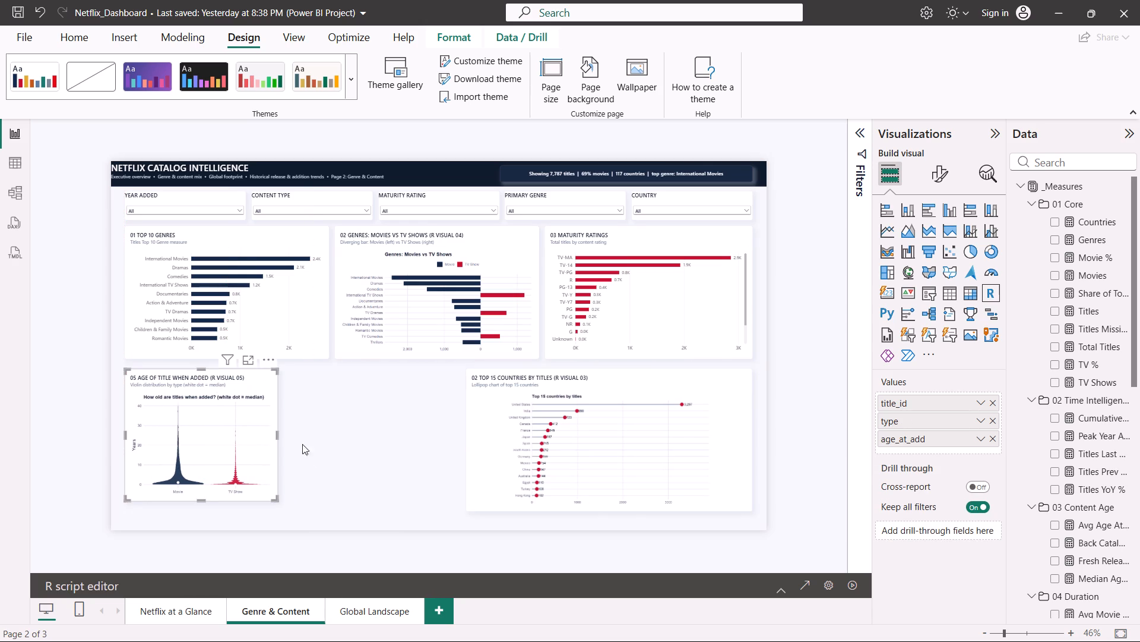
pyautogui.moveTo(277, 499); pyautogui.dragTo(377, 497)
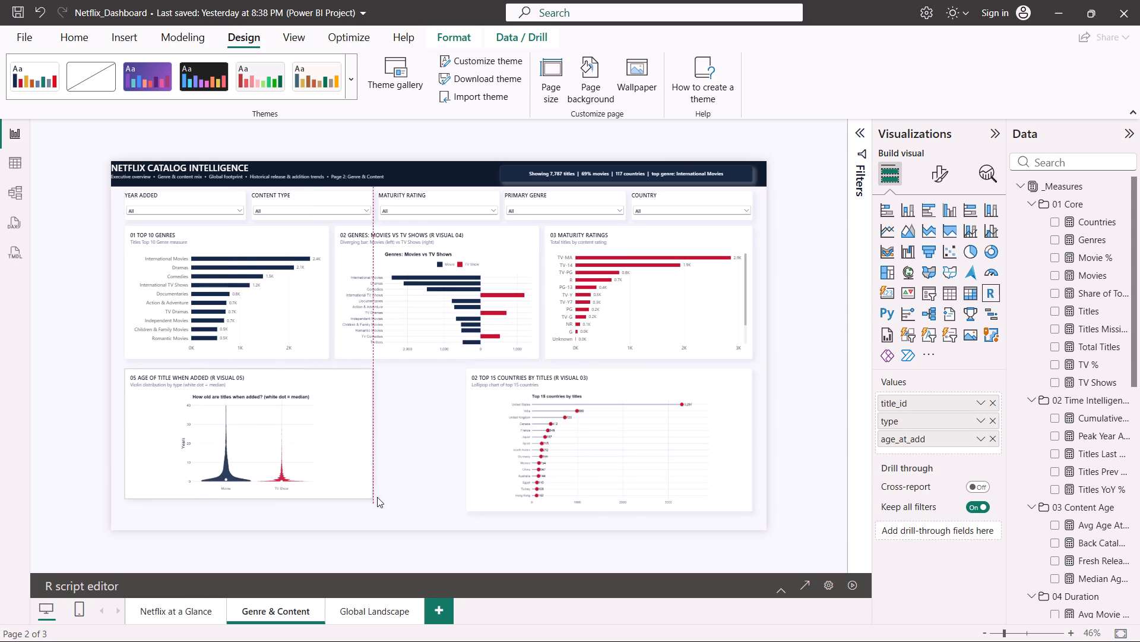
pyautogui.moveTo(377, 497); pyautogui.dragTo(427, 501)
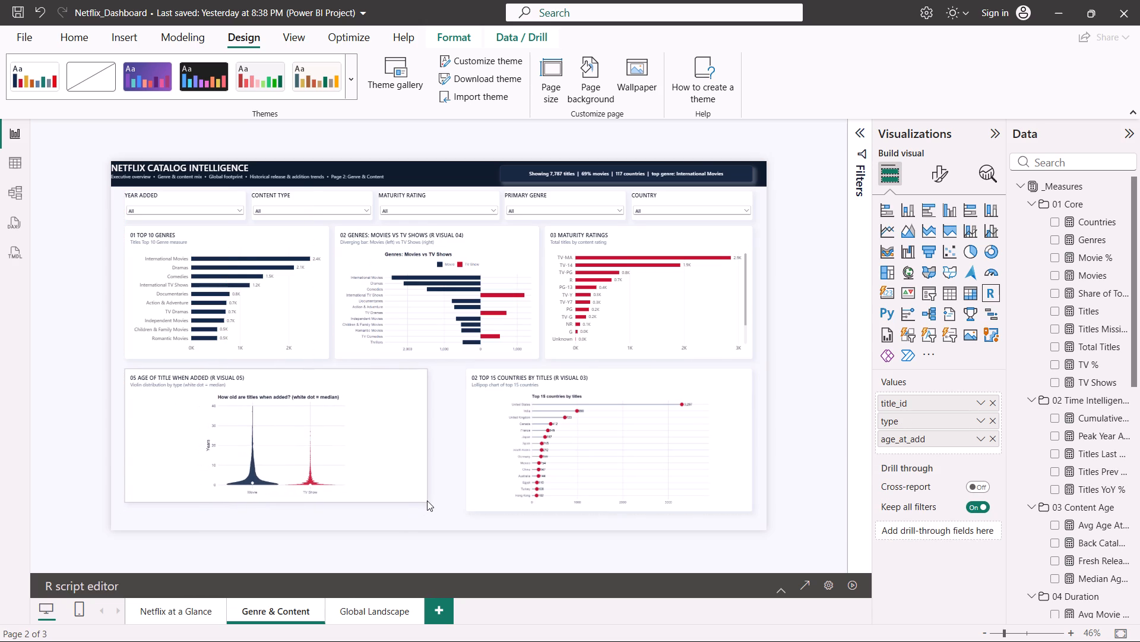
pyautogui.moveTo(427, 501); pyautogui.dragTo(438, 500)
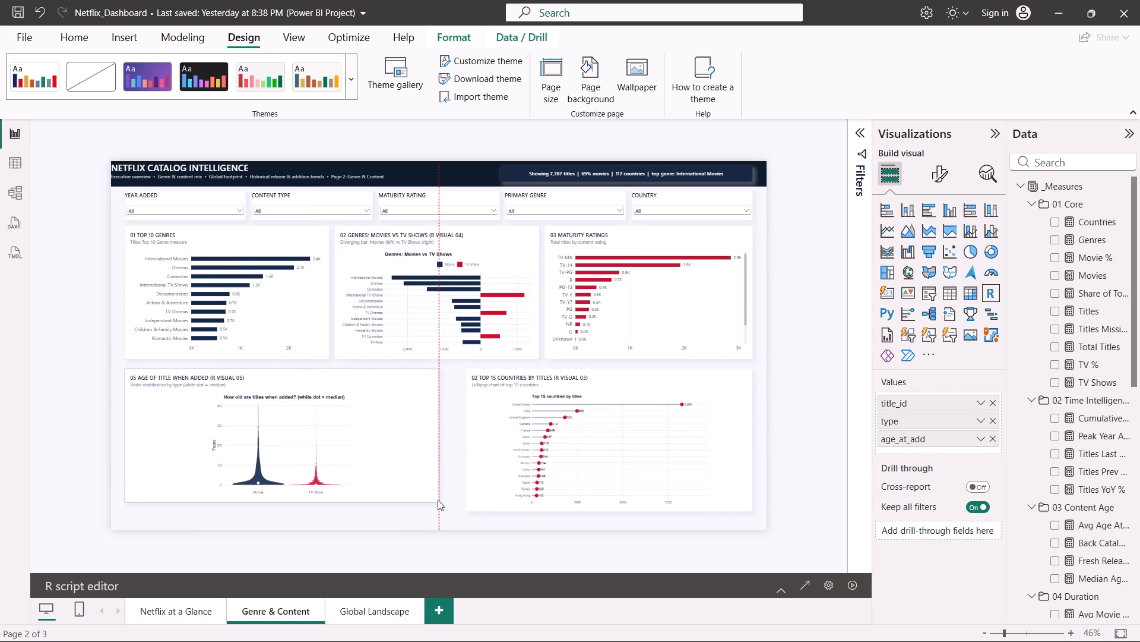
pyautogui.moveTo(438, 500); pyautogui.dragTo(427, 499)
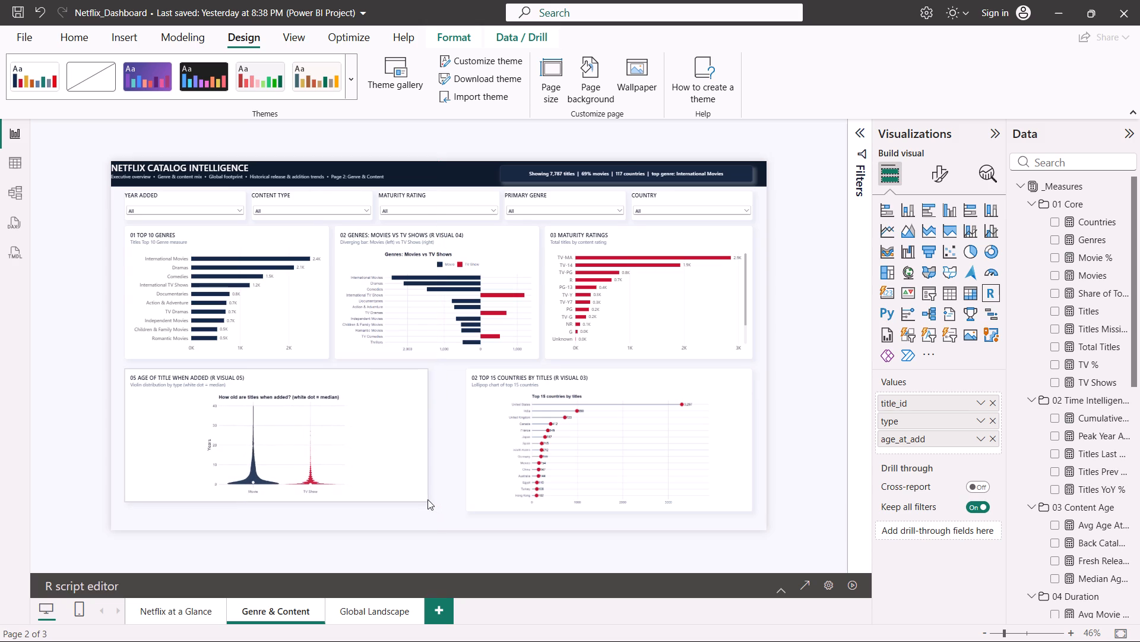
pyautogui.moveTo(427, 499); pyautogui.dragTo(433, 508)
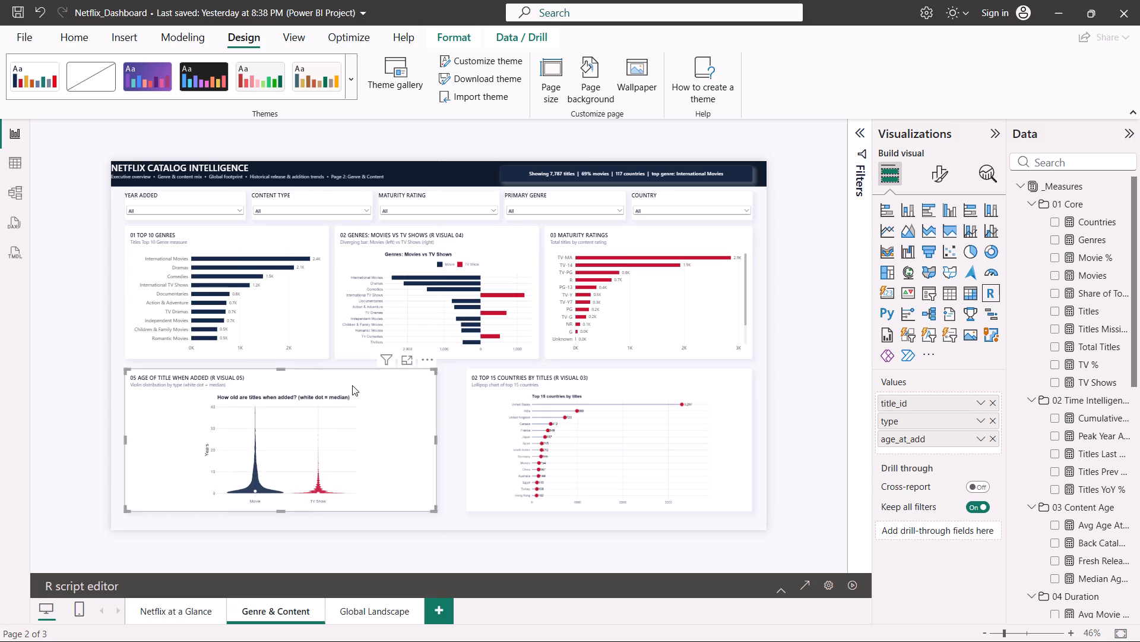
pyautogui.click(515, 385)
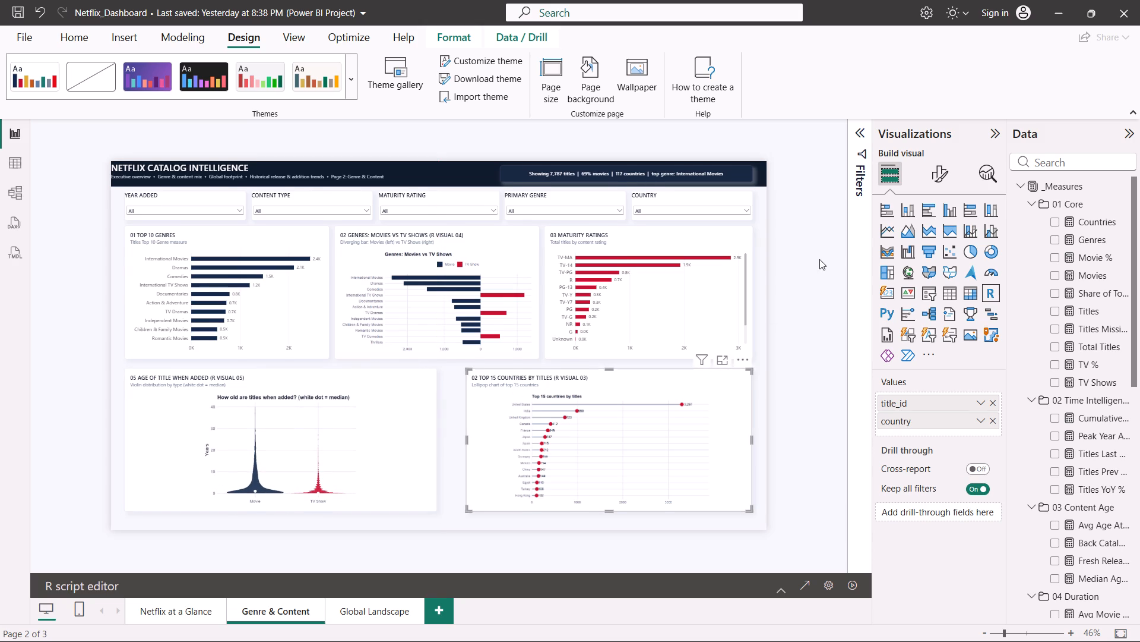
pyautogui.click(819, 259)
# On the Netflix at a Glance page, change the Top 10 Genres chart title to "05 TOP 10 GENRES".
pyautogui.click(186, 615)
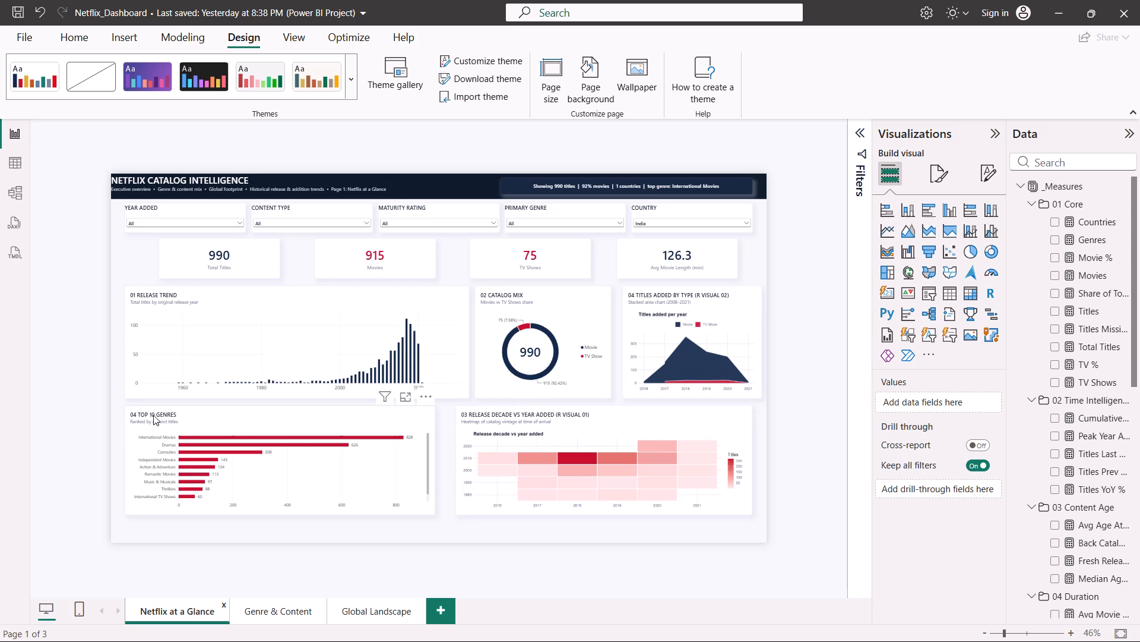
pyautogui.doubleClick(136, 415)
pyautogui.tripleClick(136, 416)
pyautogui.tripleClick(135, 416)
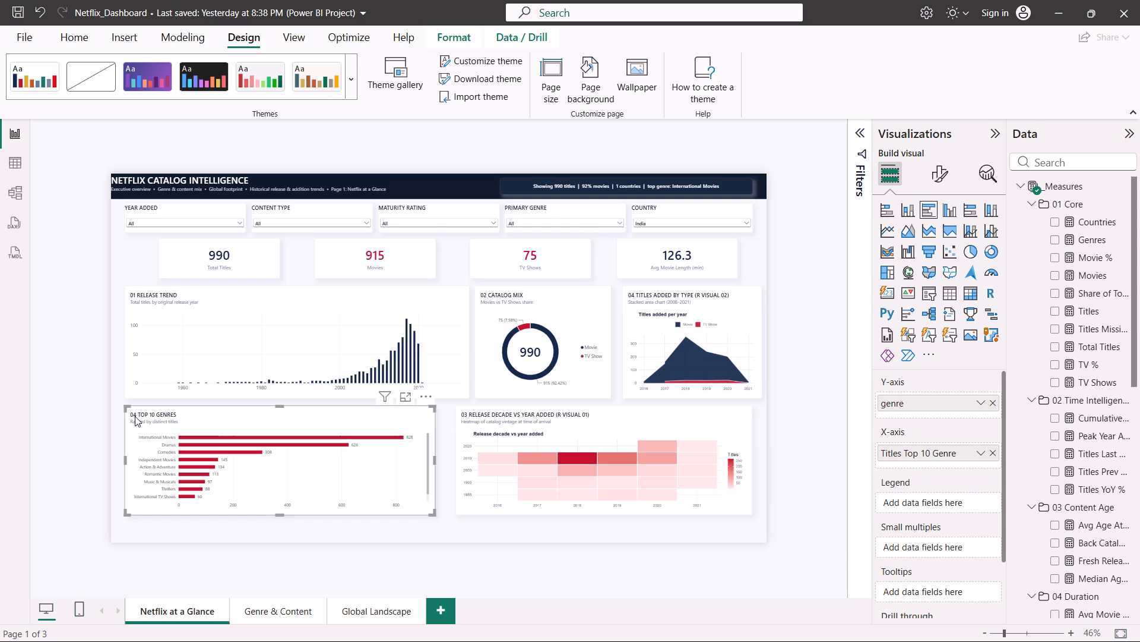
pyautogui.click(135, 416)
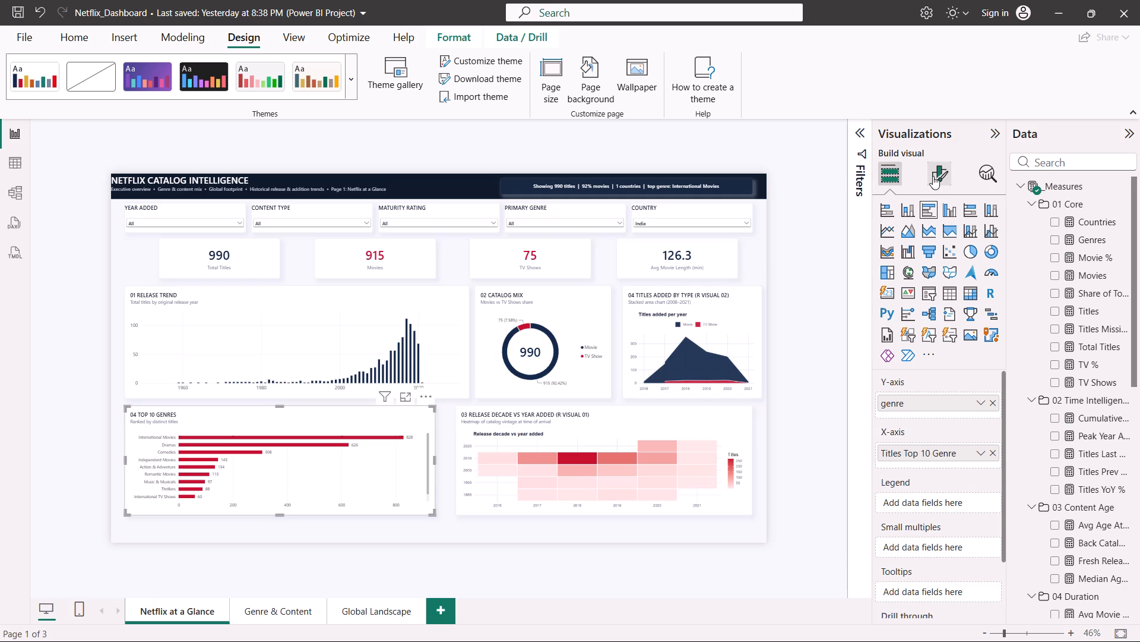
pyautogui.click(934, 184)
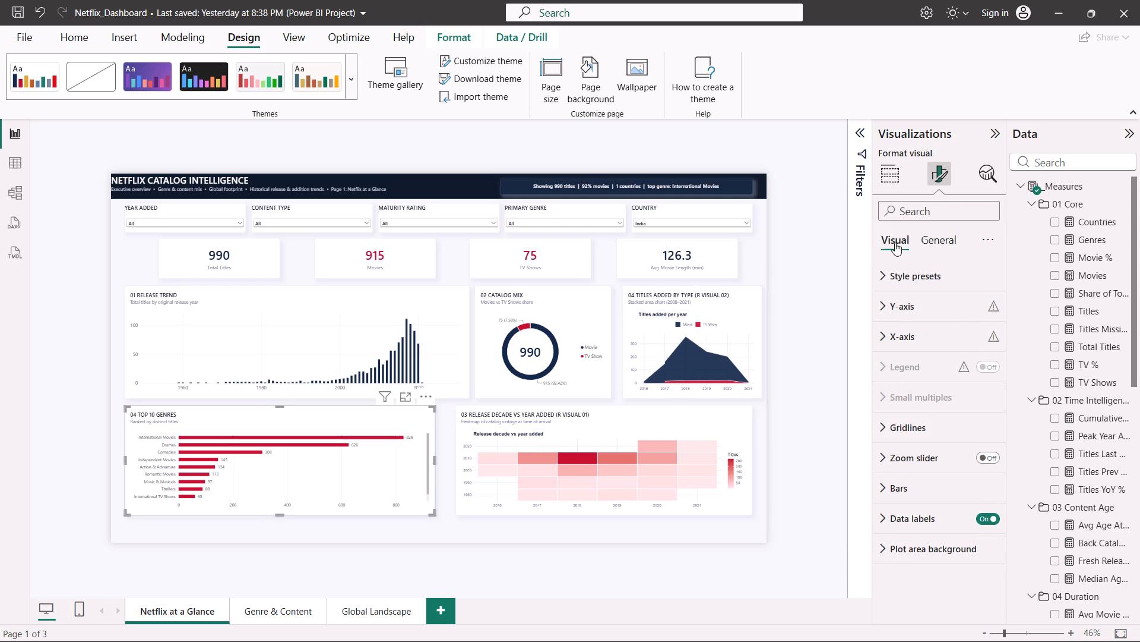
pyautogui.click(891, 279)
pyautogui.click(895, 378)
pyautogui.click(890, 377)
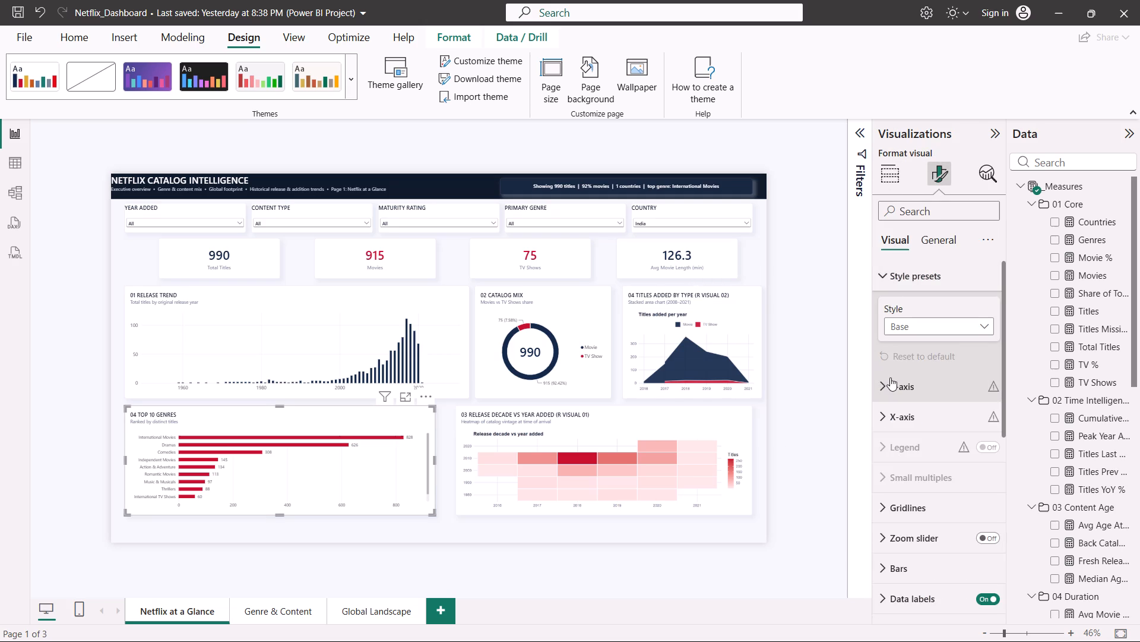
pyautogui.scroll(-1, 890, 377)
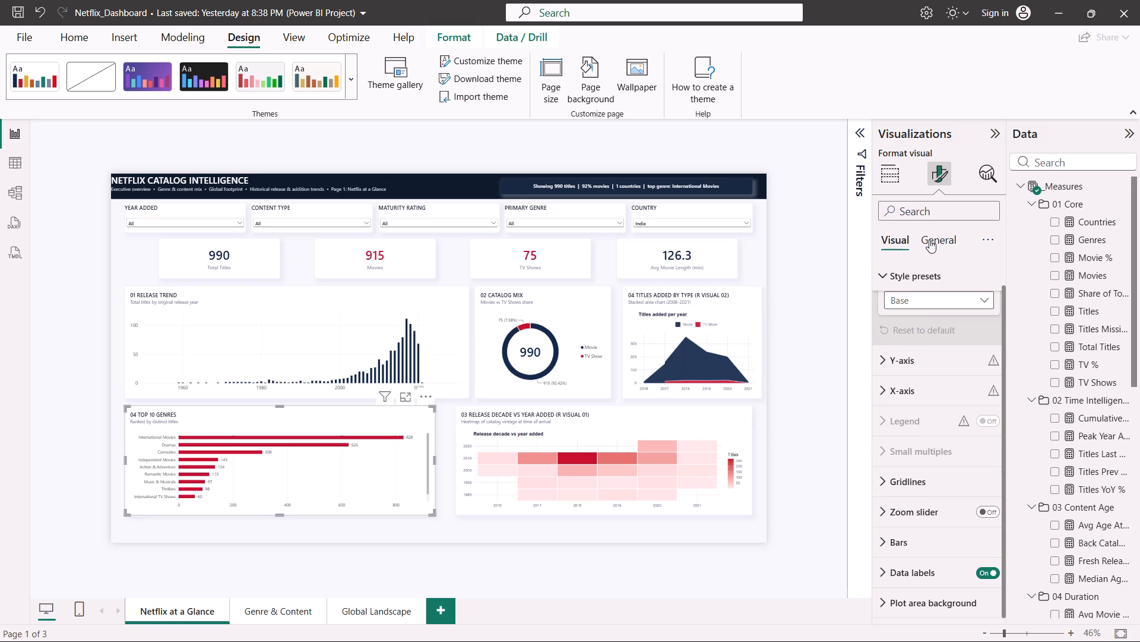
pyautogui.click(929, 240)
pyautogui.click(885, 309)
pyautogui.click(900, 385)
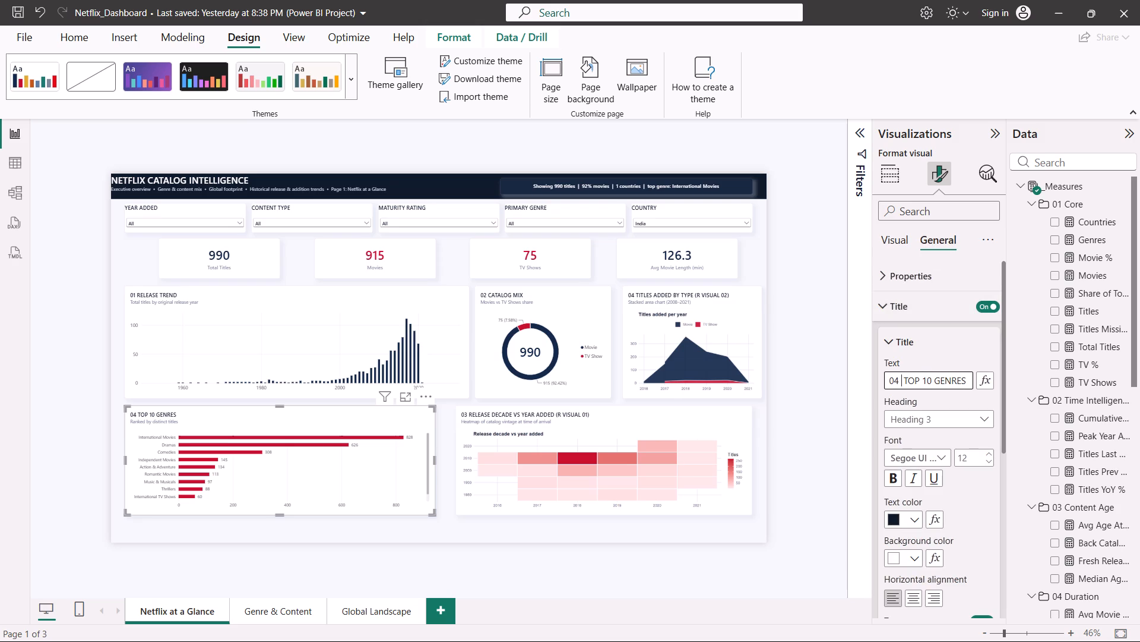
pyautogui.press('BackSpace')
pyautogui.press('BackSpace')
pyautogui.press('3')
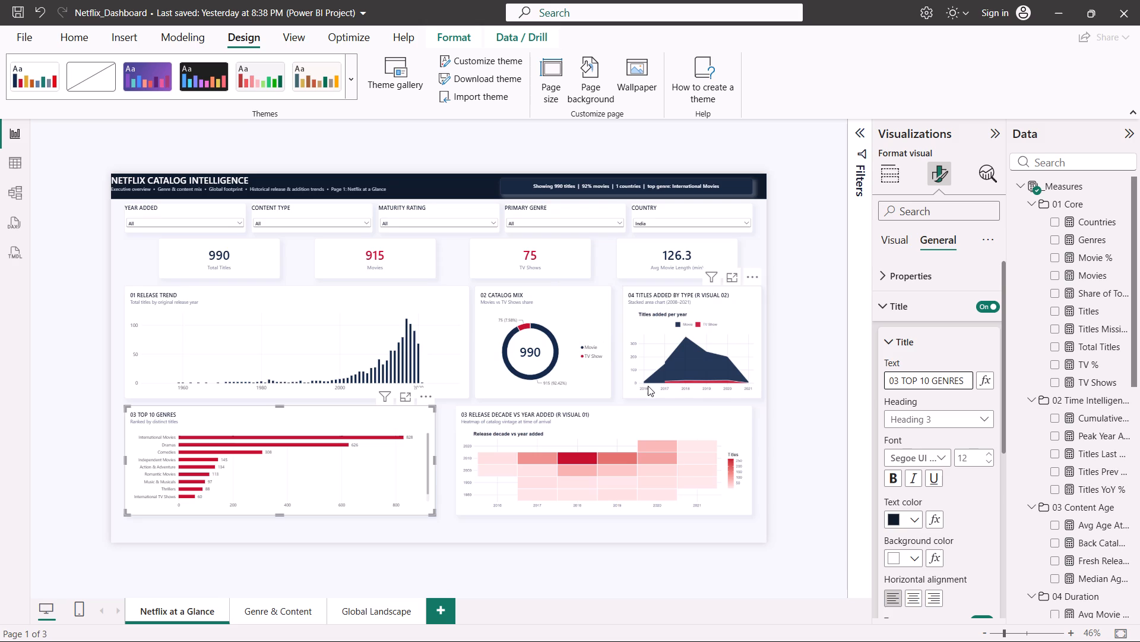
pyautogui.press('BackSpace')
pyautogui.press('5')
# On the Genre & Content page, renumber the Top 15 Countries by Titles visual's title to 04.
pyautogui.click(287, 613)
pyautogui.click(175, 253)
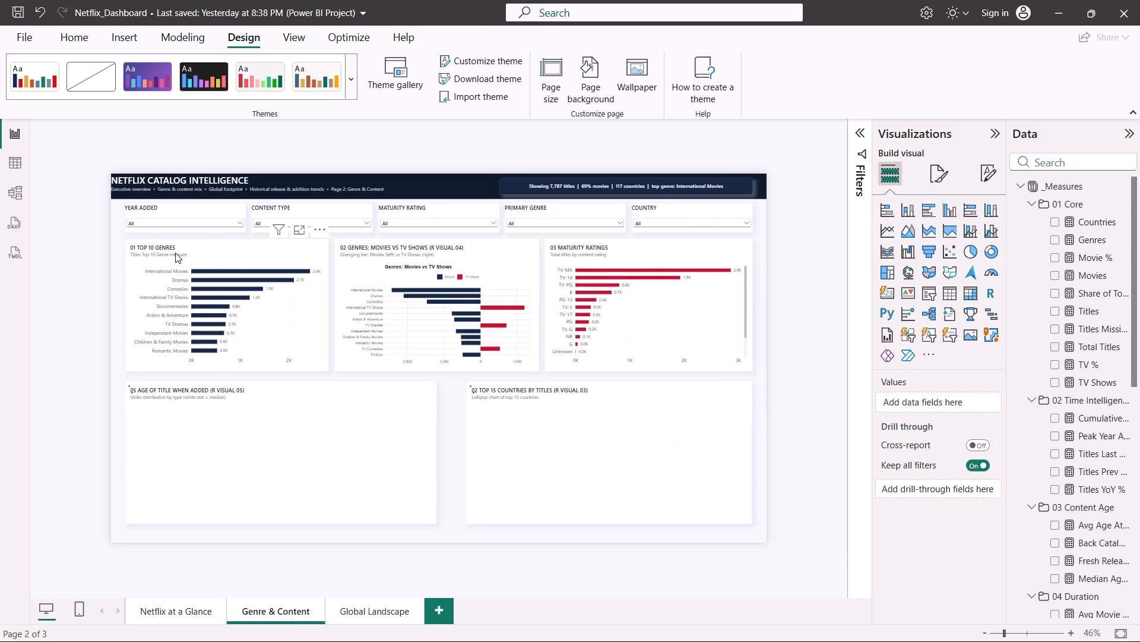
pyautogui.click(545, 391)
pyautogui.click(949, 171)
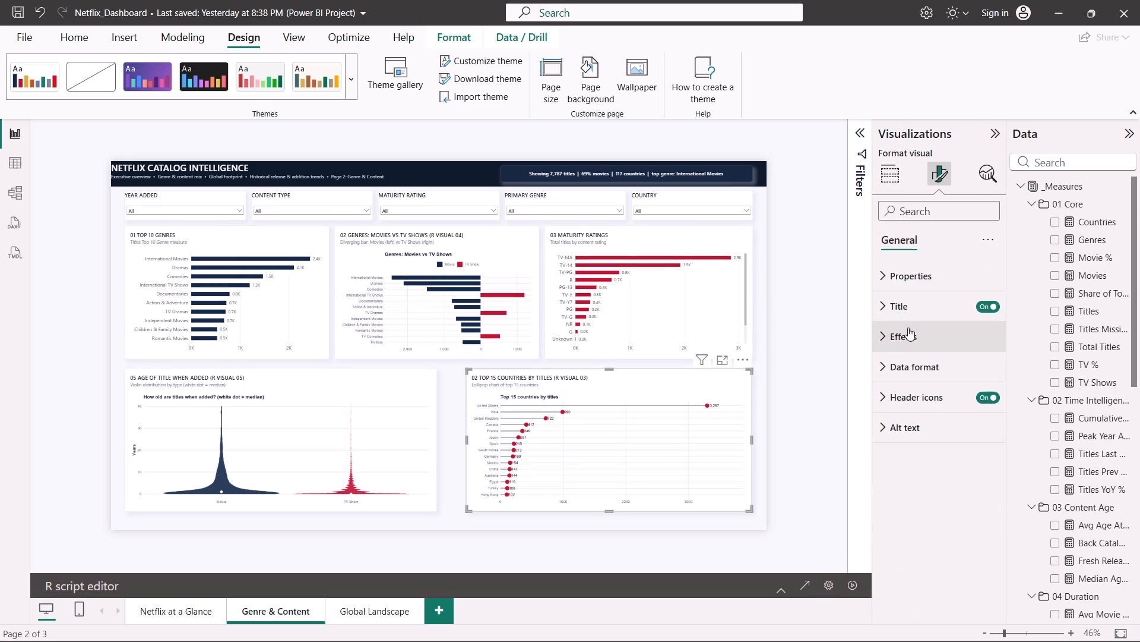
pyautogui.click(885, 300)
pyautogui.click(895, 383)
pyautogui.click(904, 383)
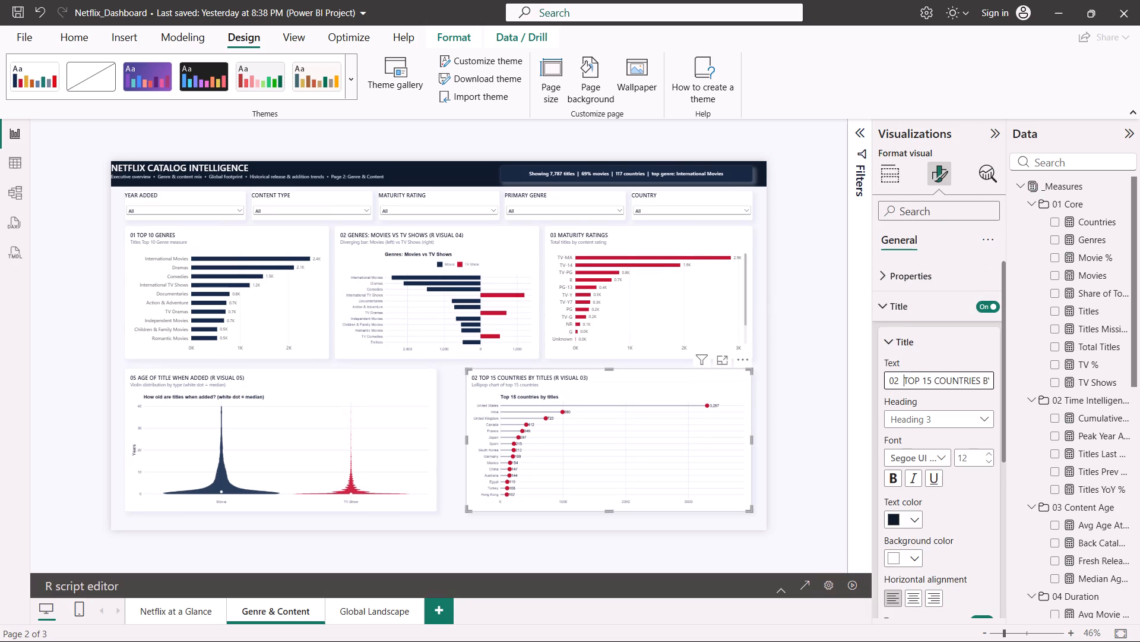
pyautogui.click(897, 383)
pyautogui.press('BackSpace')
pyautogui.press('4')
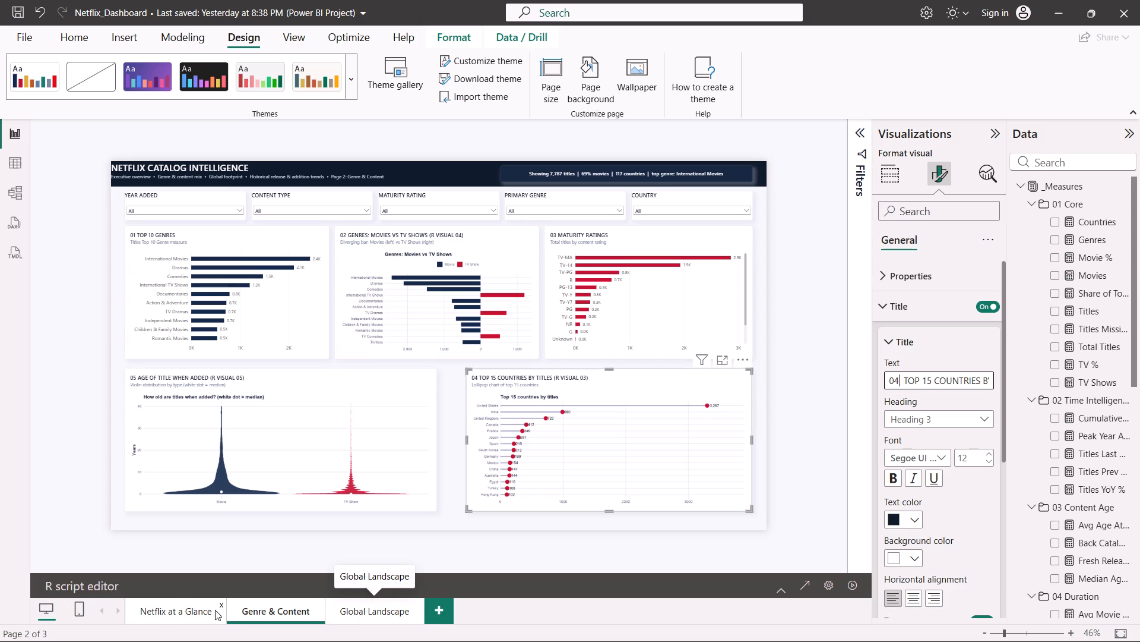
# Return to the Netflix at a Glance page.
pyautogui.click(160, 610)
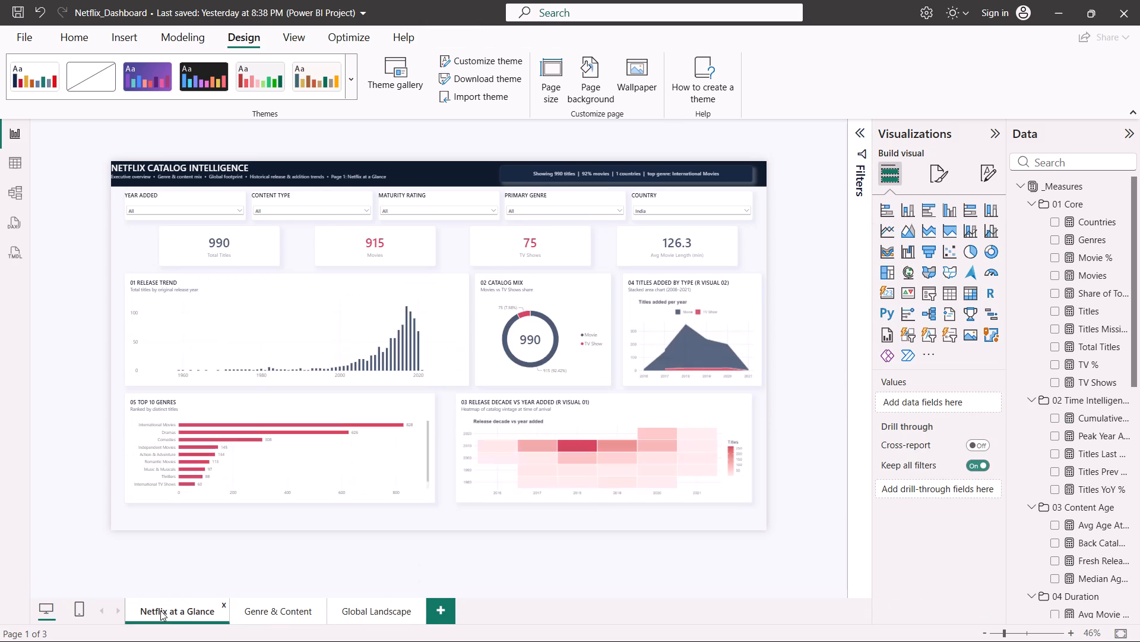
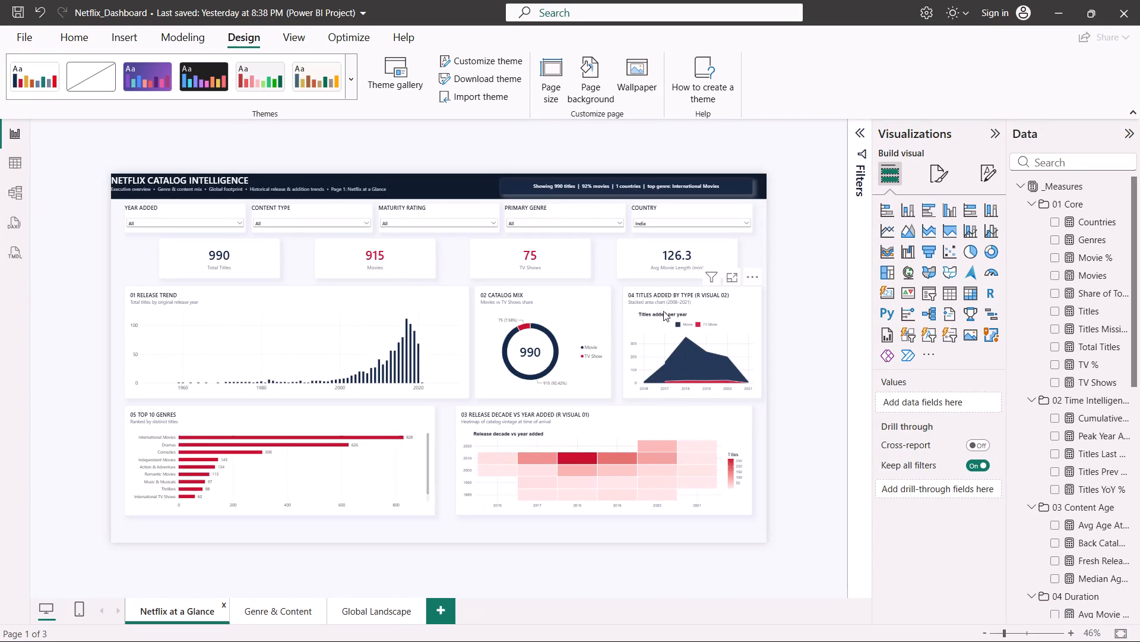
# On the Genre & Content page, test the Primary Genre slicer with Anime Features and Anime Series in turn, clearing each selection.
pyautogui.click(293, 617)
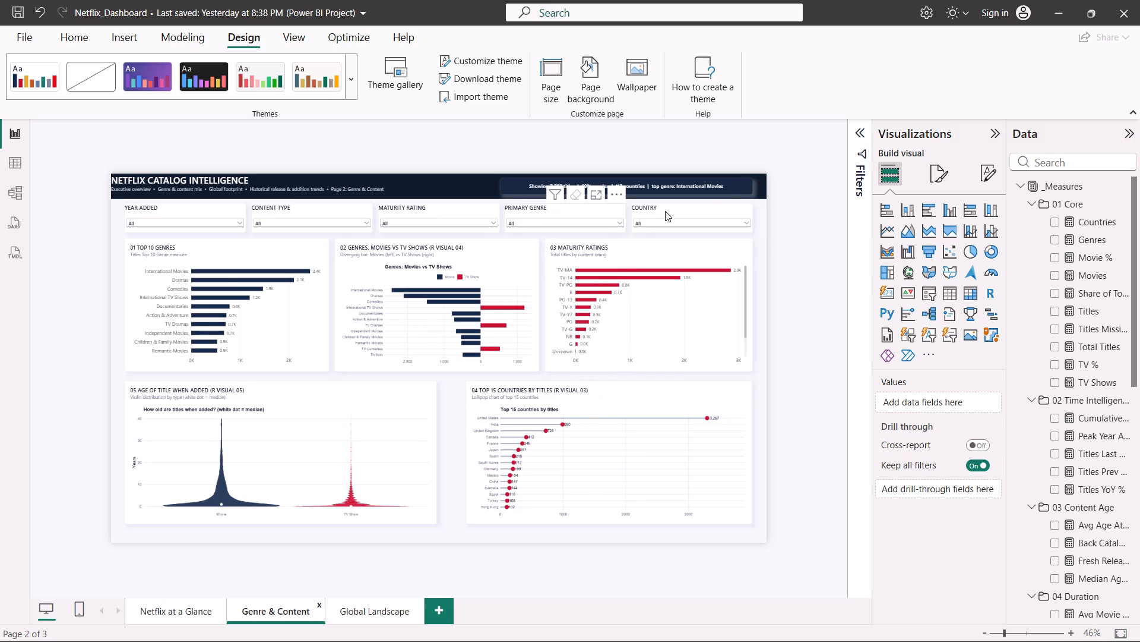
pyautogui.click(586, 222)
pyautogui.click(518, 246)
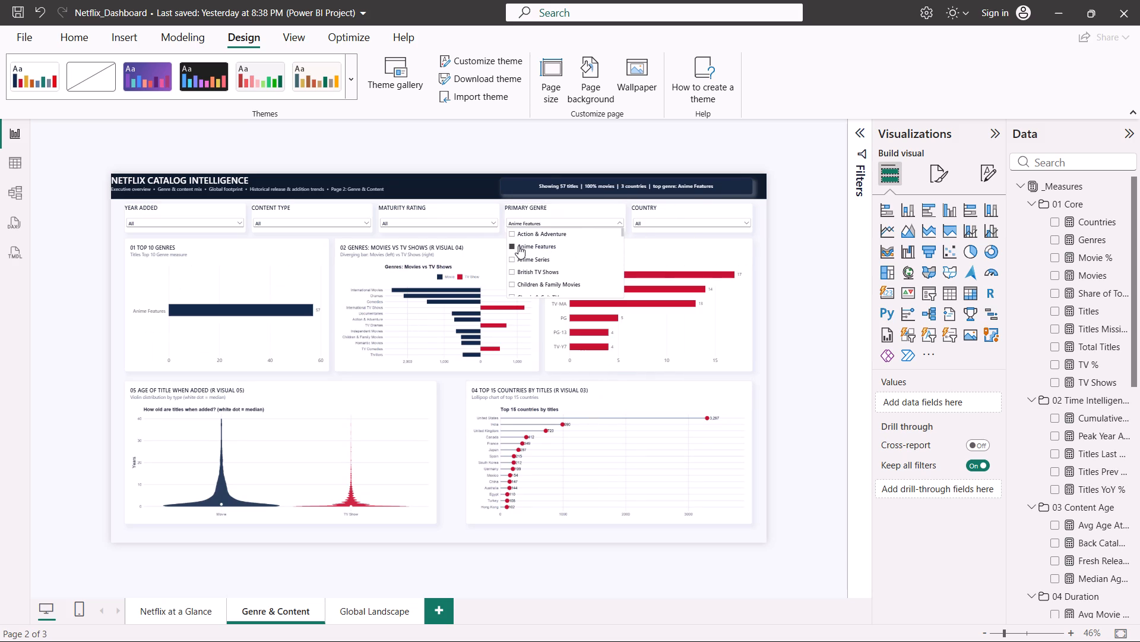
pyautogui.click(511, 247)
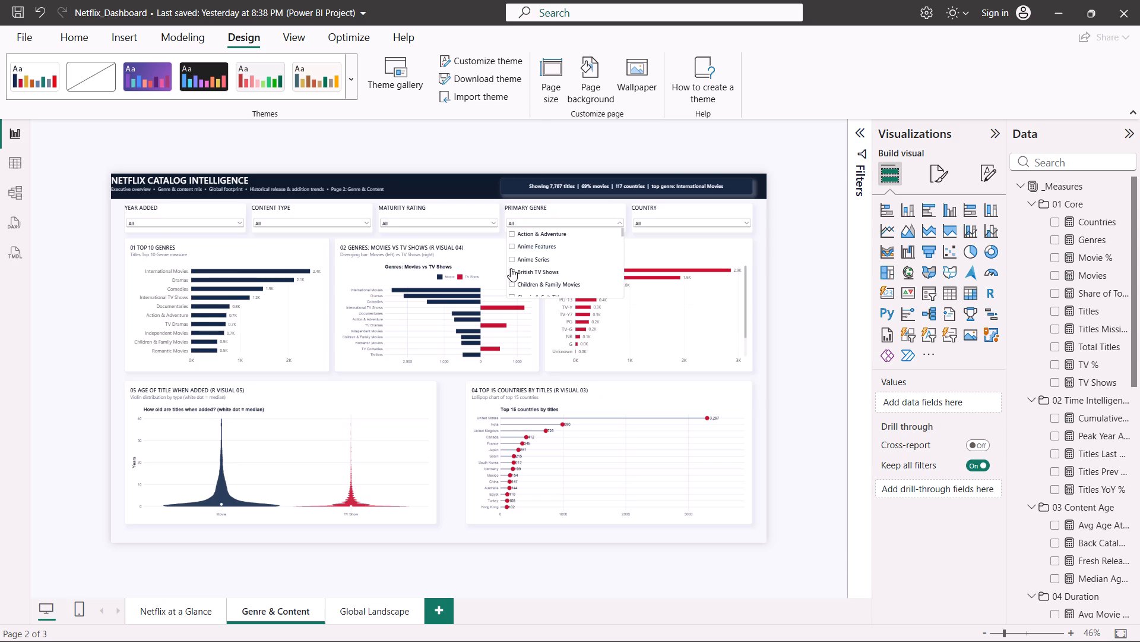
pyautogui.click(514, 259)
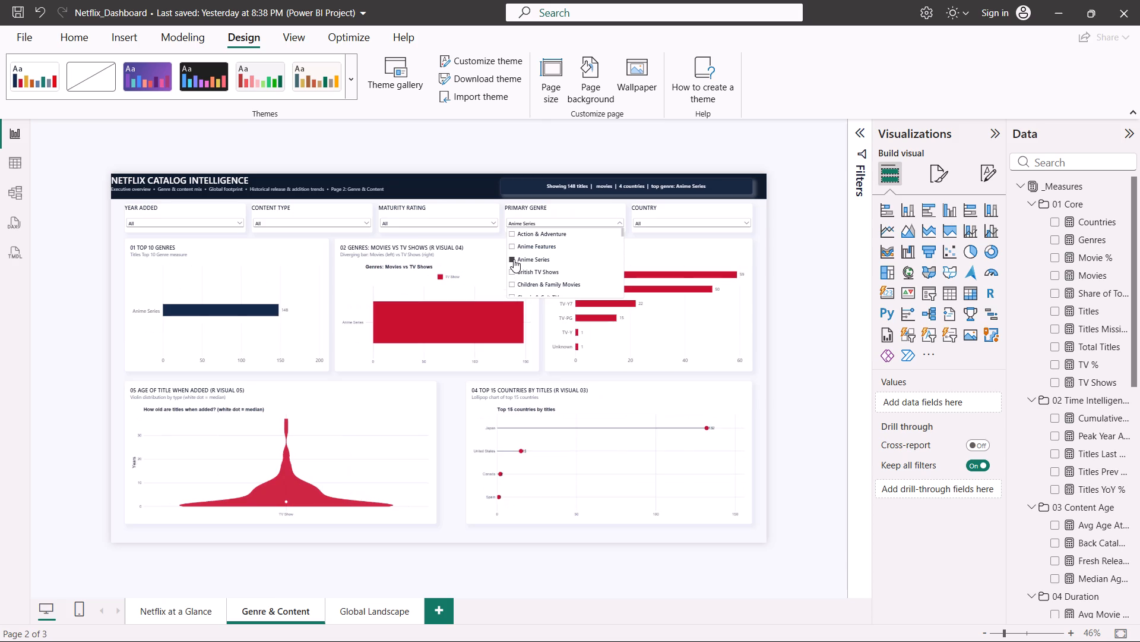
pyautogui.click(514, 259)
pyautogui.scroll(-1, 514, 275)
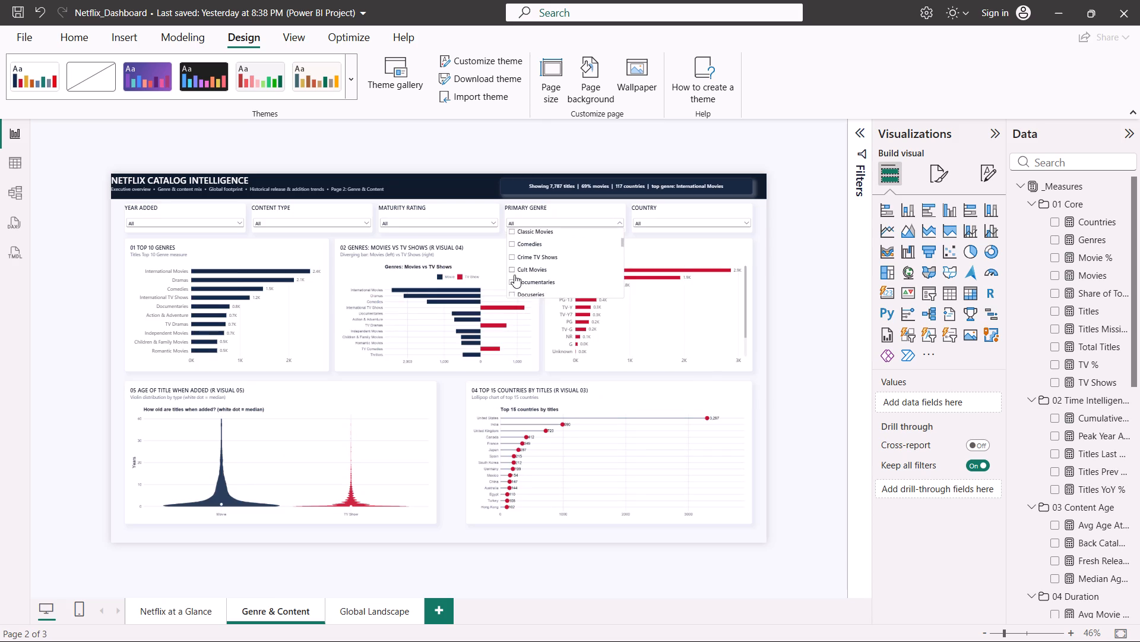
pyautogui.scroll(-1, 514, 275)
# Test the Country slicer on the Genre & Content page by filtering to India, and clear the selection.
pyautogui.click(684, 222)
pyautogui.scroll(-5, 661, 265)
pyautogui.click(636, 267)
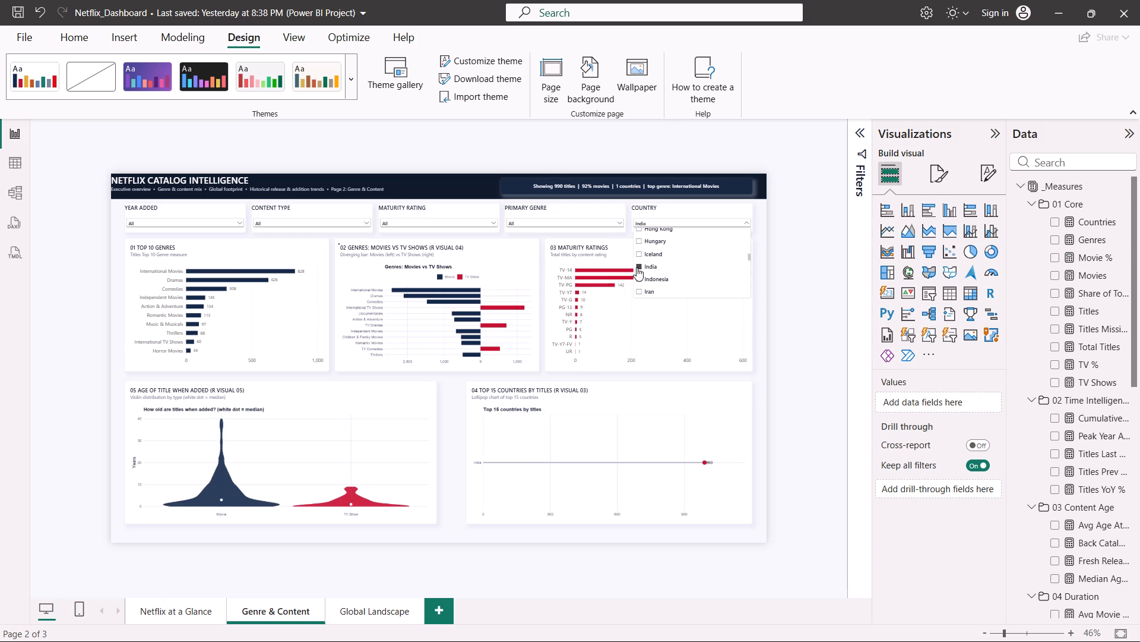
pyautogui.click(636, 267)
pyautogui.scroll(4, 636, 267)
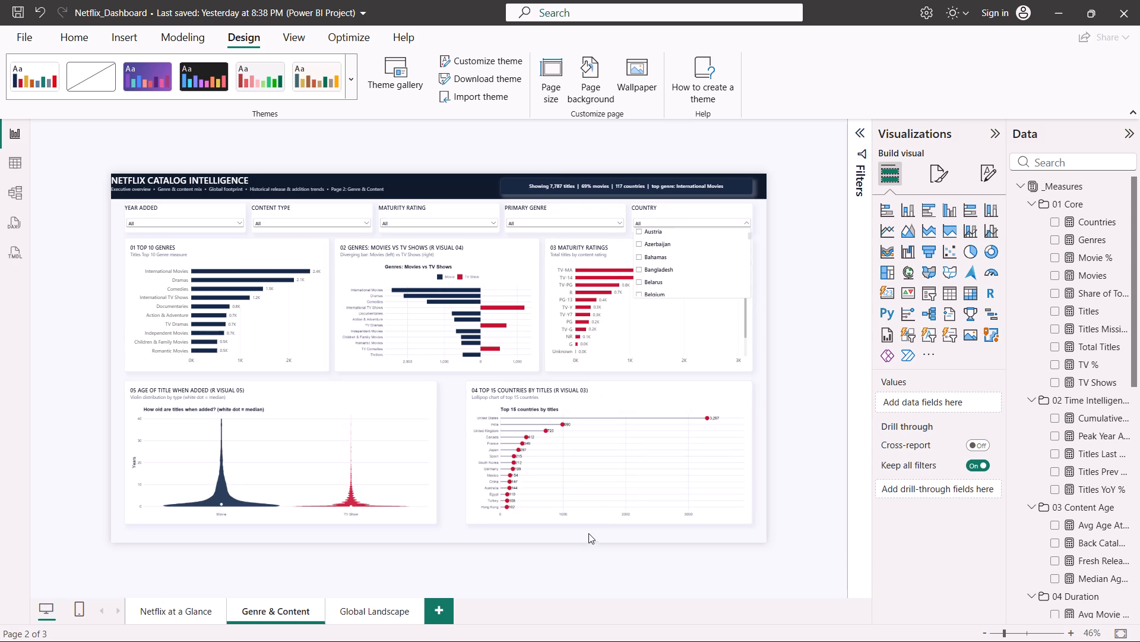
pyautogui.click(587, 535)
# Delete the Global Landscape page from the report.
pyautogui.click(393, 608)
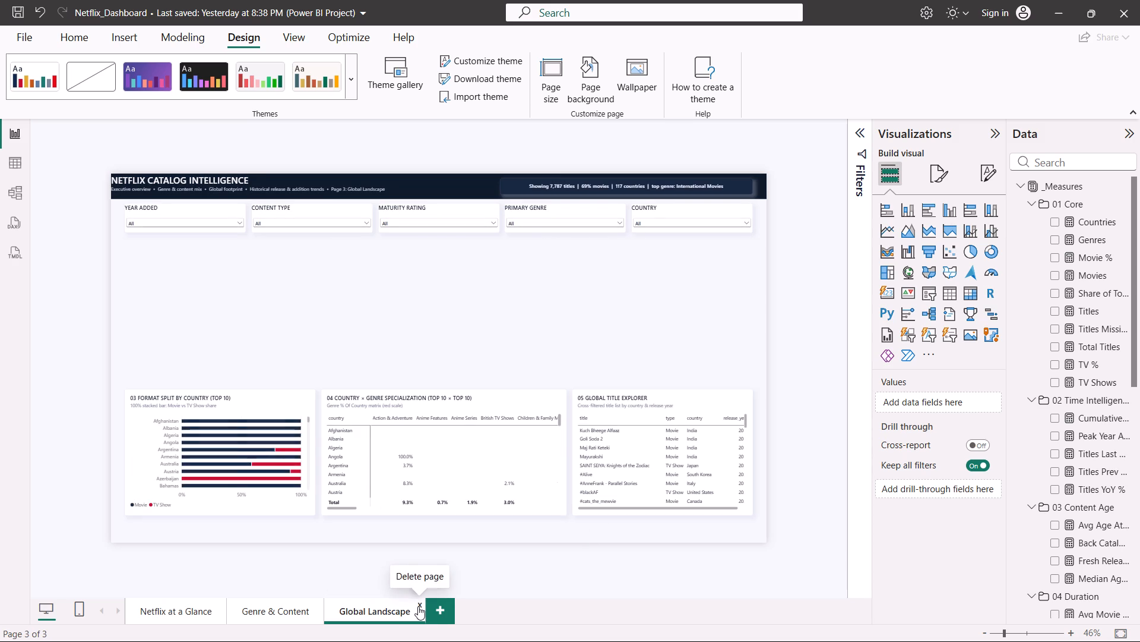
pyautogui.click(418, 606)
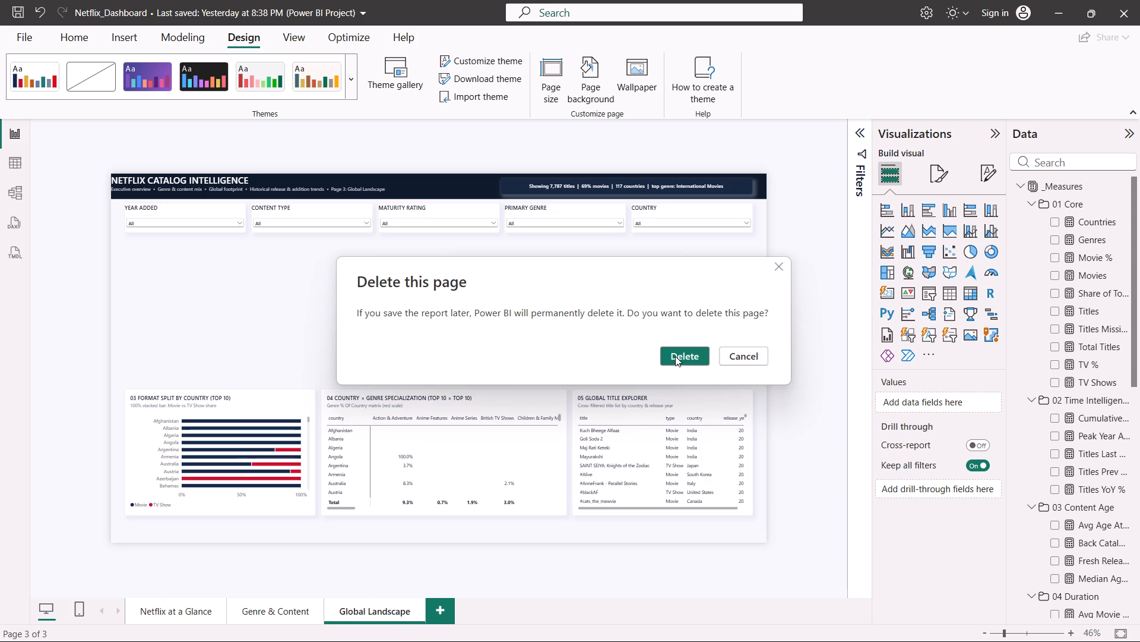
pyautogui.click(675, 356)
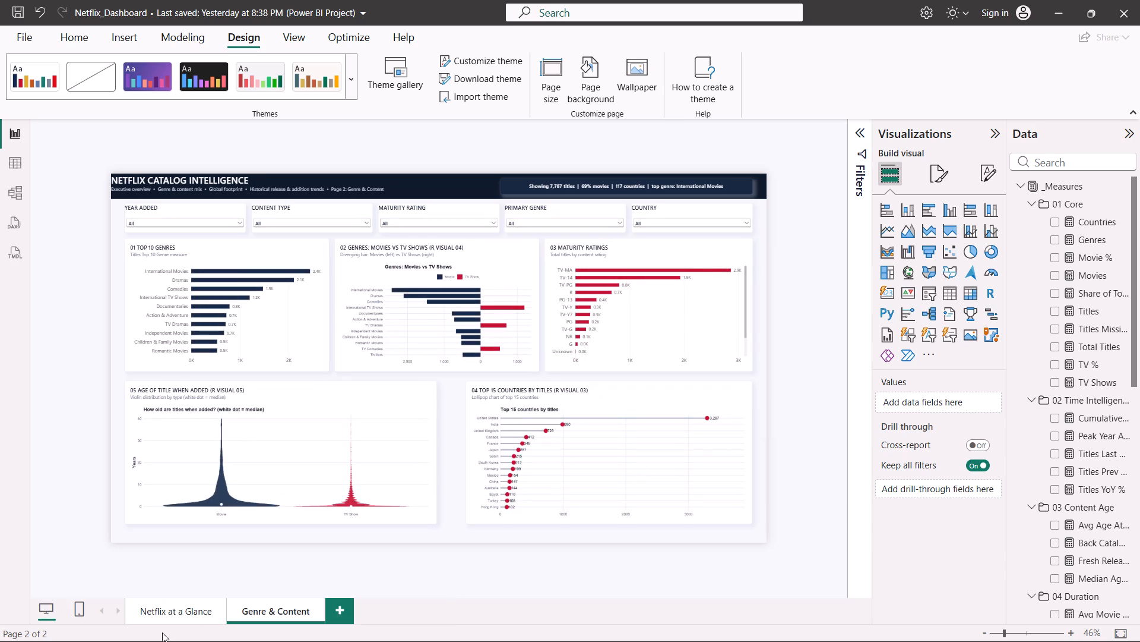
# Extend the Genre & Content page's header subtitle so its page label reads "Page 2: Genre & Content & Global Stance".
pyautogui.click(176, 609)
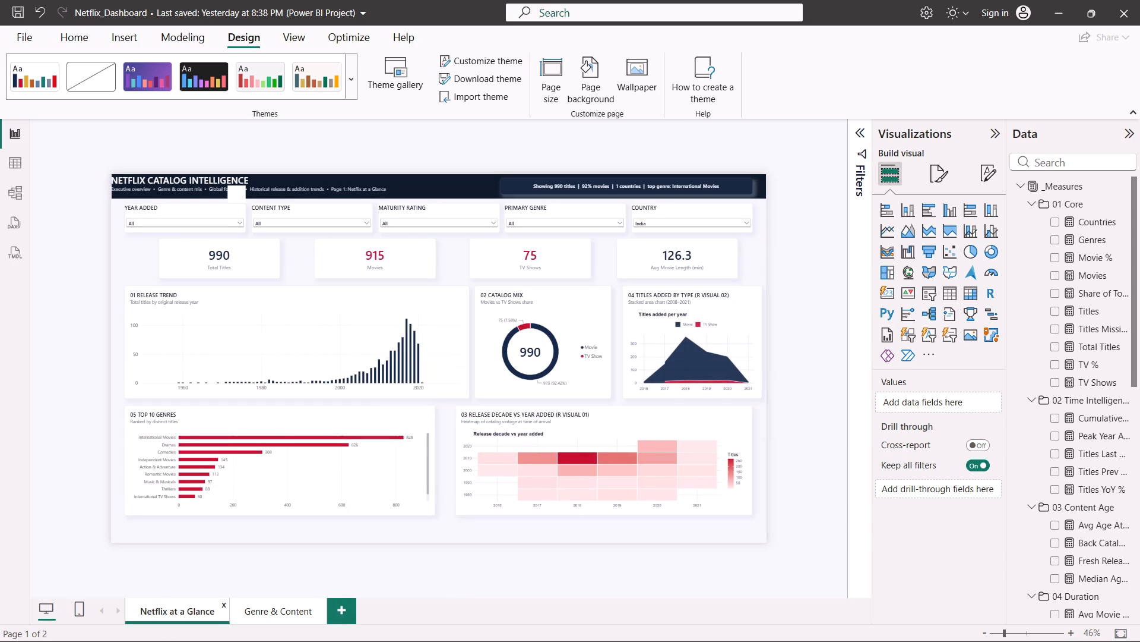
pyautogui.click(255, 612)
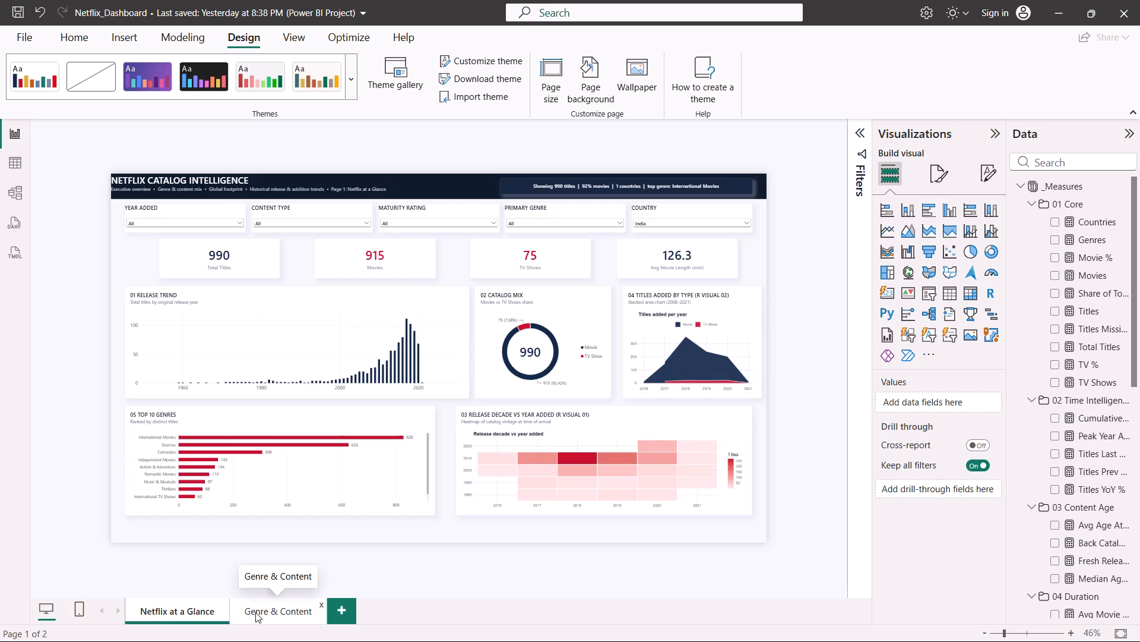
pyautogui.doubleClick(382, 188)
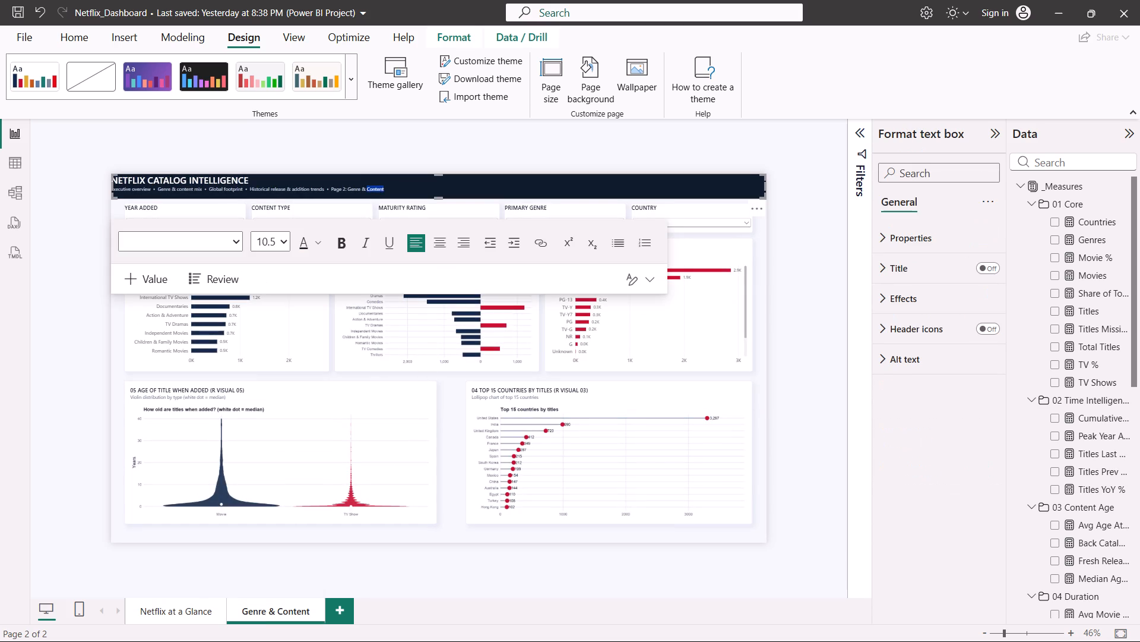
pyautogui.click(384, 188)
pyautogui.press('space')
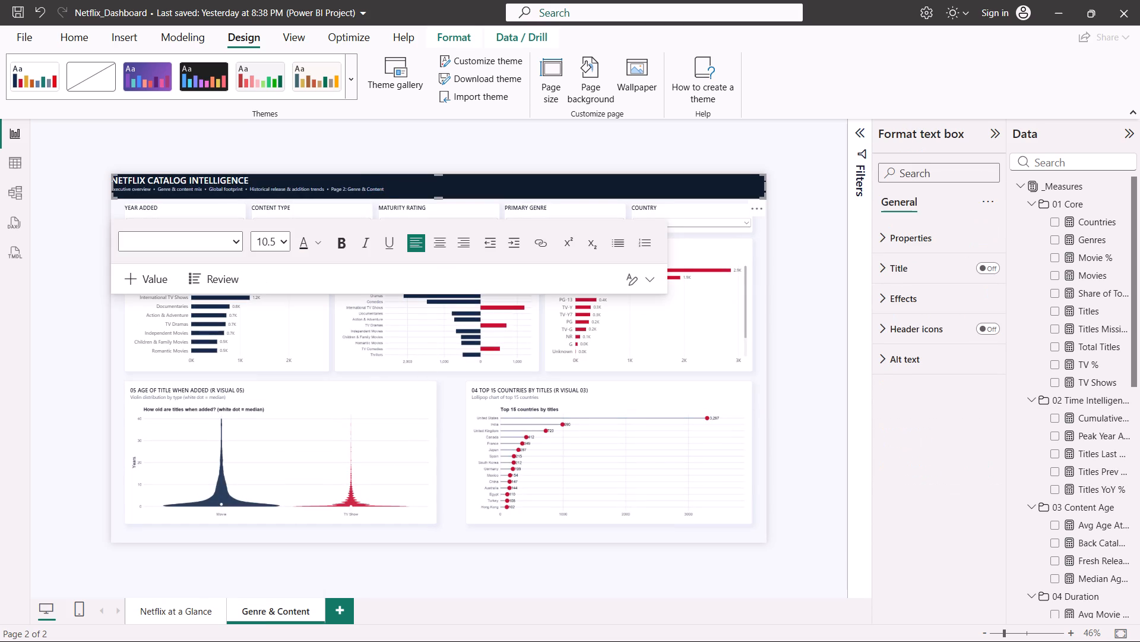
pyautogui.write('& l')
pyautogui.press('BackSpace')
pyautogui.write('GLobal')
pyautogui.press('space')
pyautogui.write('Stance')
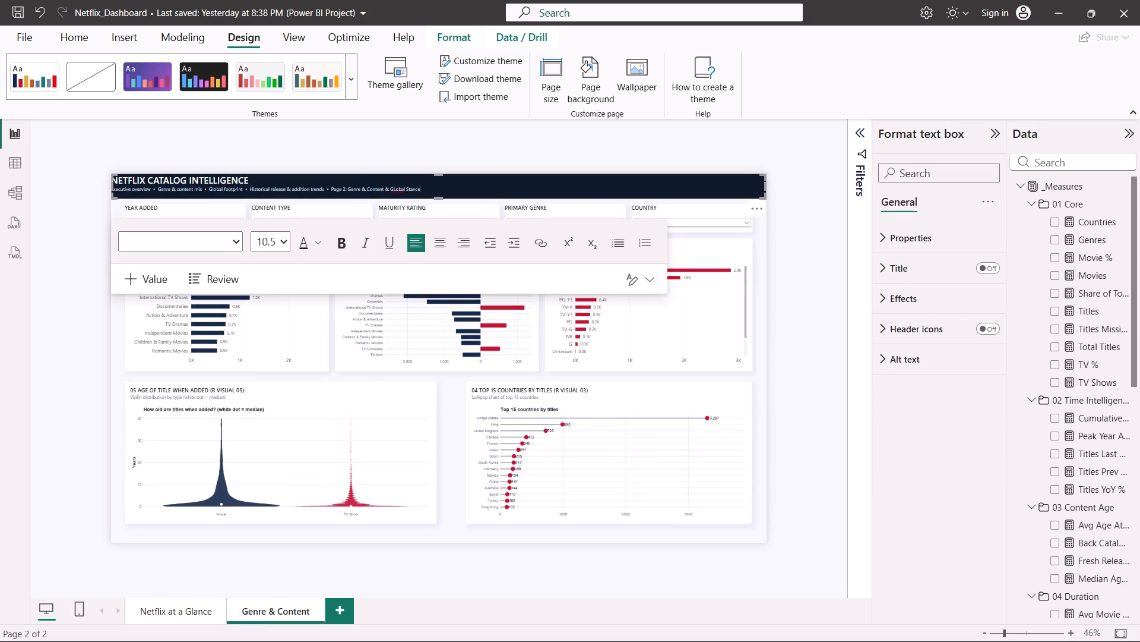
pyautogui.click(394, 191)
pyautogui.press('Right')
pyautogui.press('BackSpace')
pyautogui.press('l')
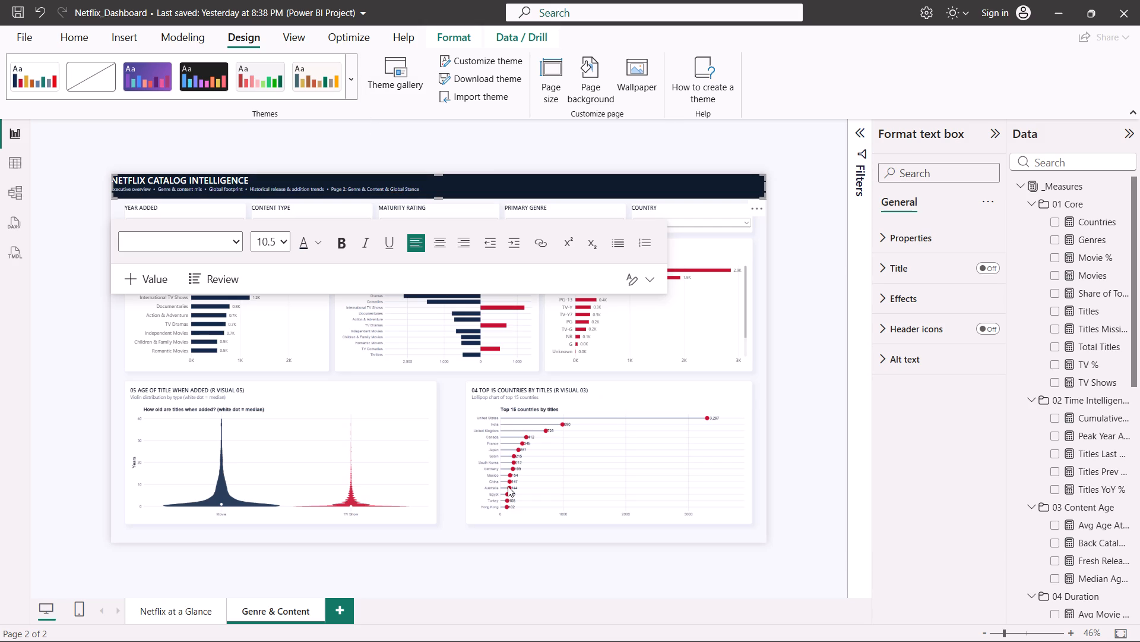
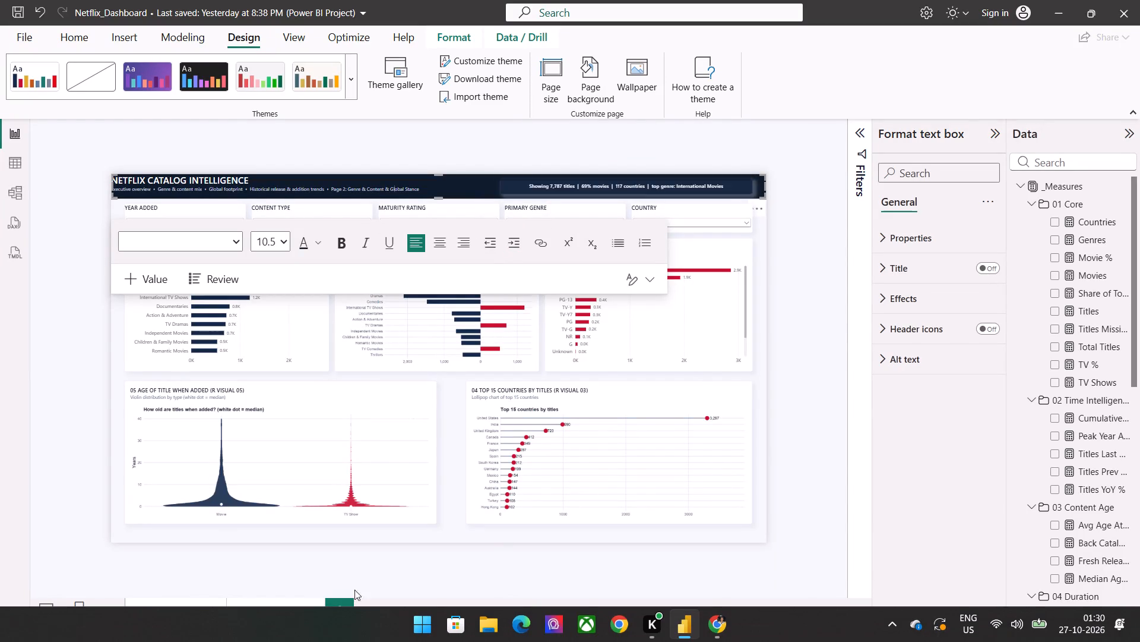
# Review the header subtitle and layout on the Netflix at a Glance page, and return to the Genre & Content page.
pyautogui.click(164, 602)
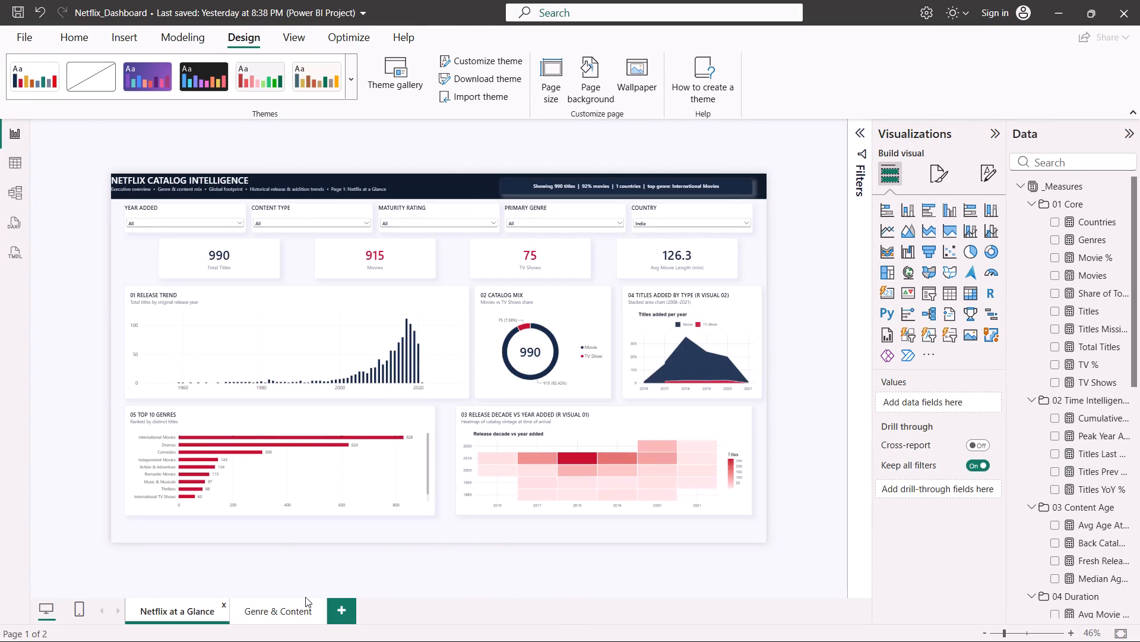
pyautogui.click(278, 606)
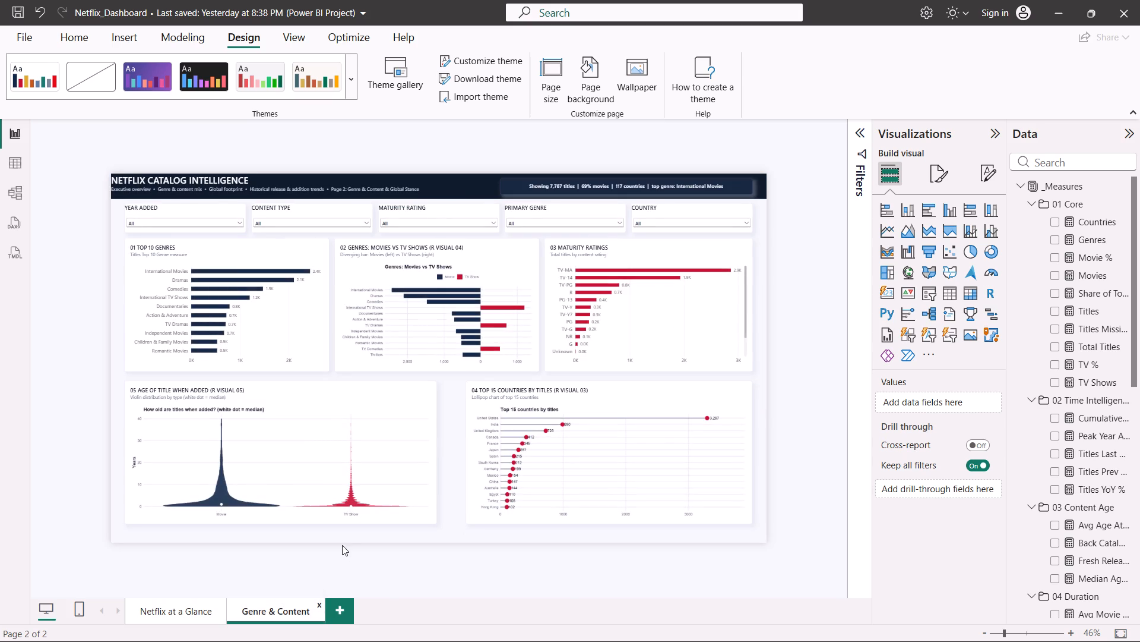
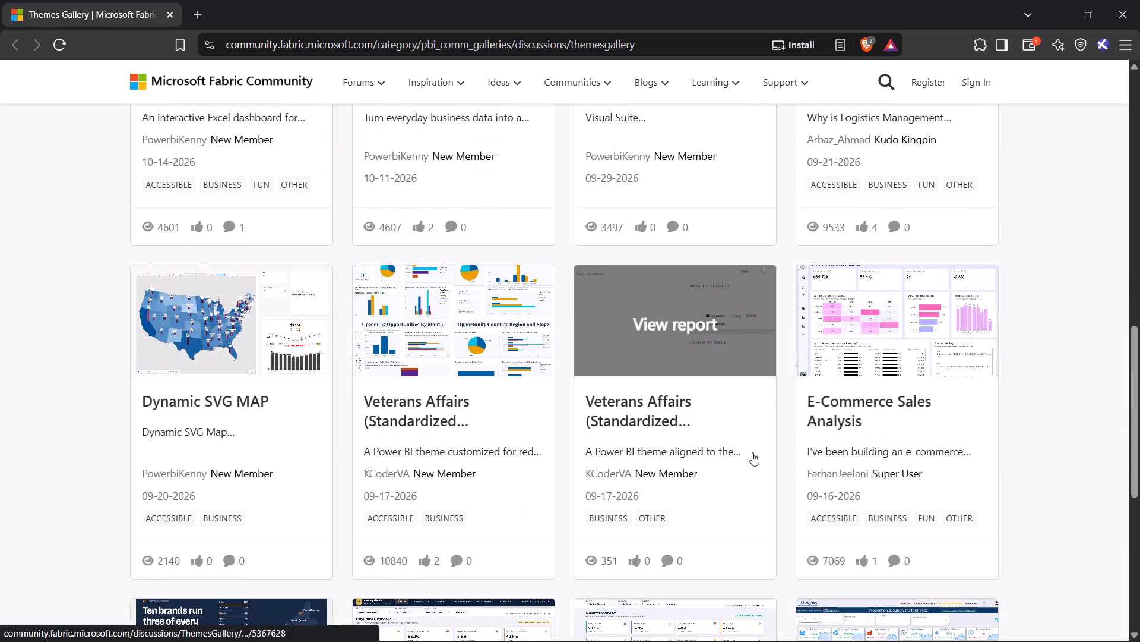
pyautogui.scroll(-2, 752, 452)
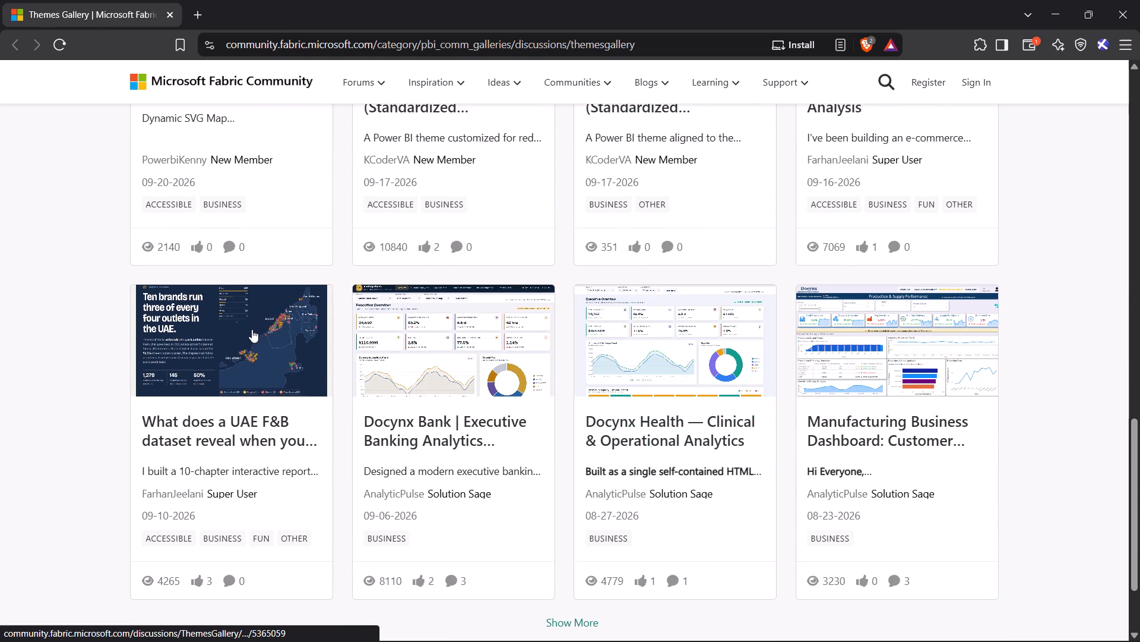
pyautogui.click(252, 331)
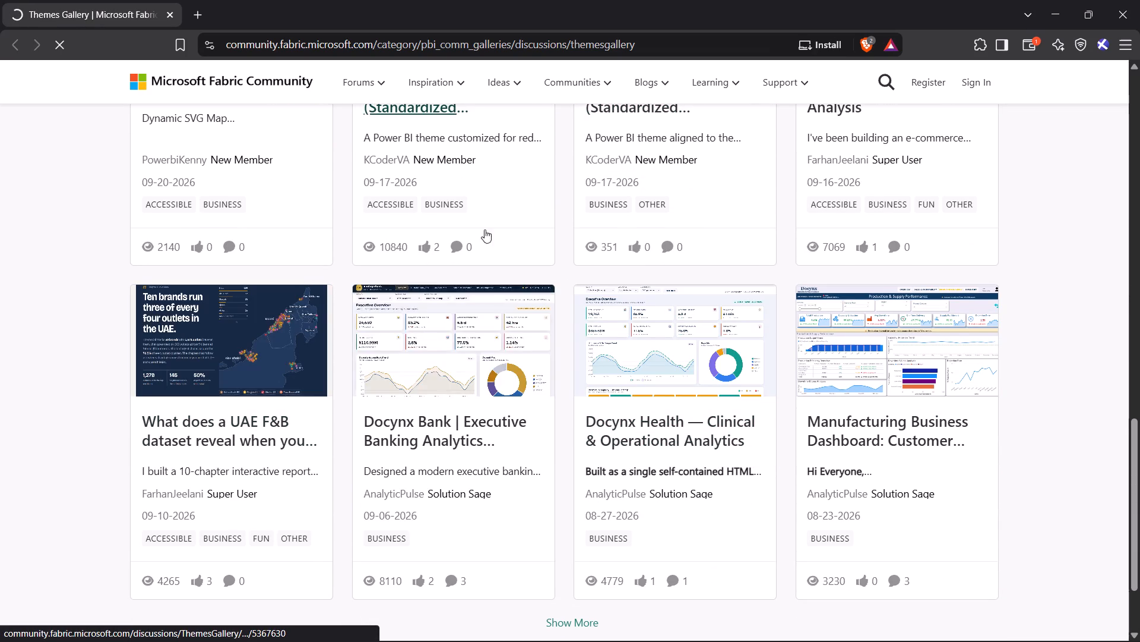
pyautogui.scroll(9, 569, 269)
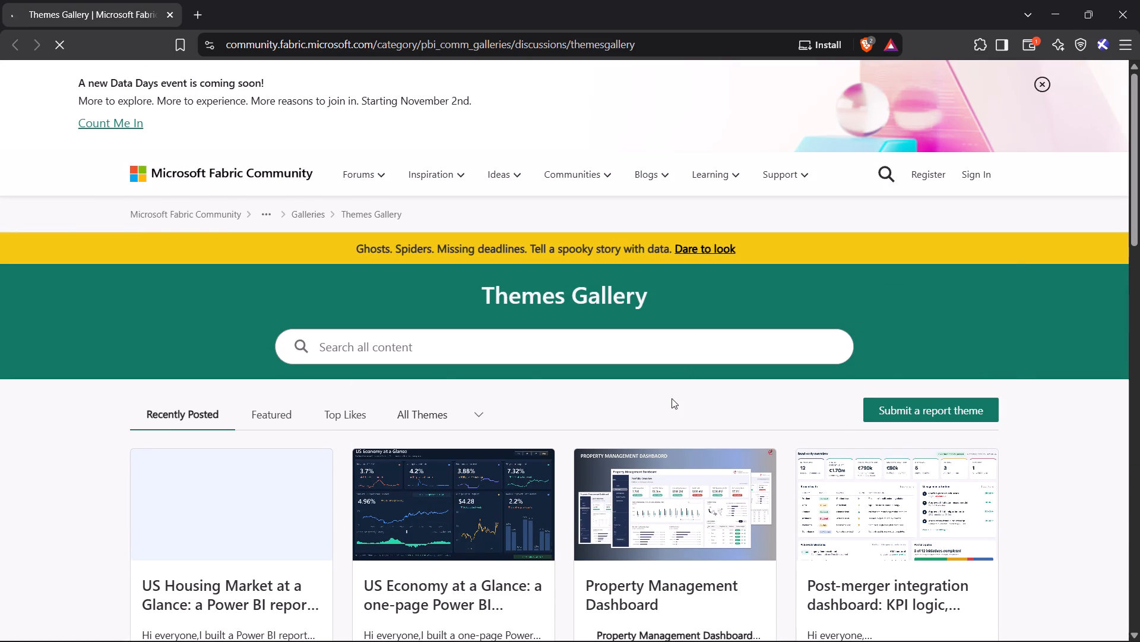
# Switch to Power BI Desktop, start importing a theme, and search the D: drive's Netflix project folders for the theme file.
pyautogui.hotkey('alt', 'Tab')
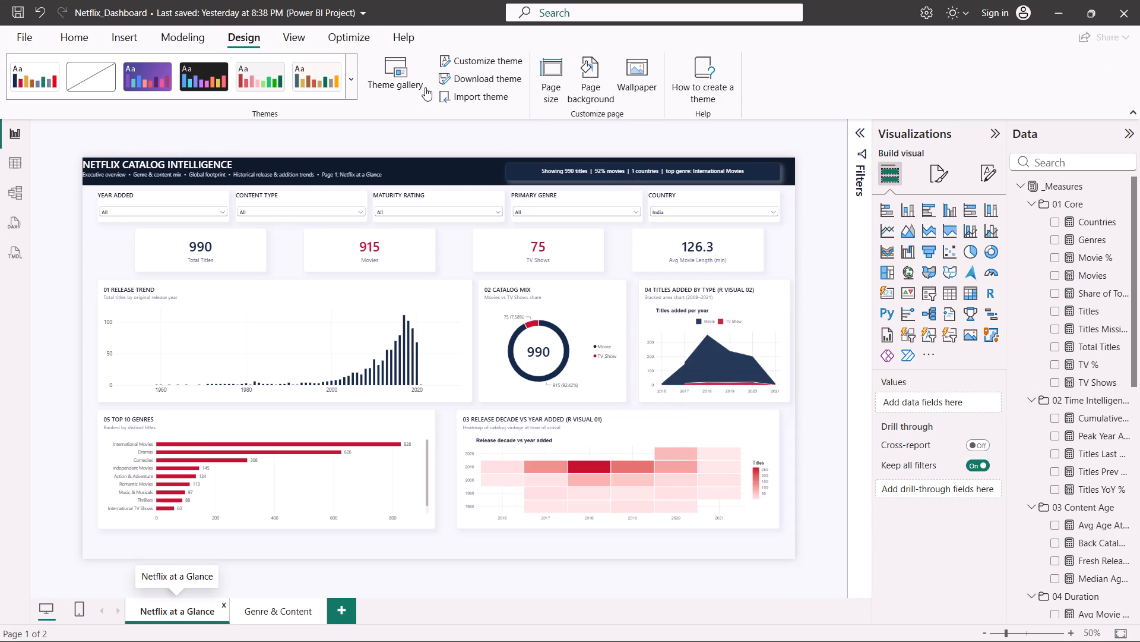
pyautogui.click(496, 94)
pyautogui.click(220, 42)
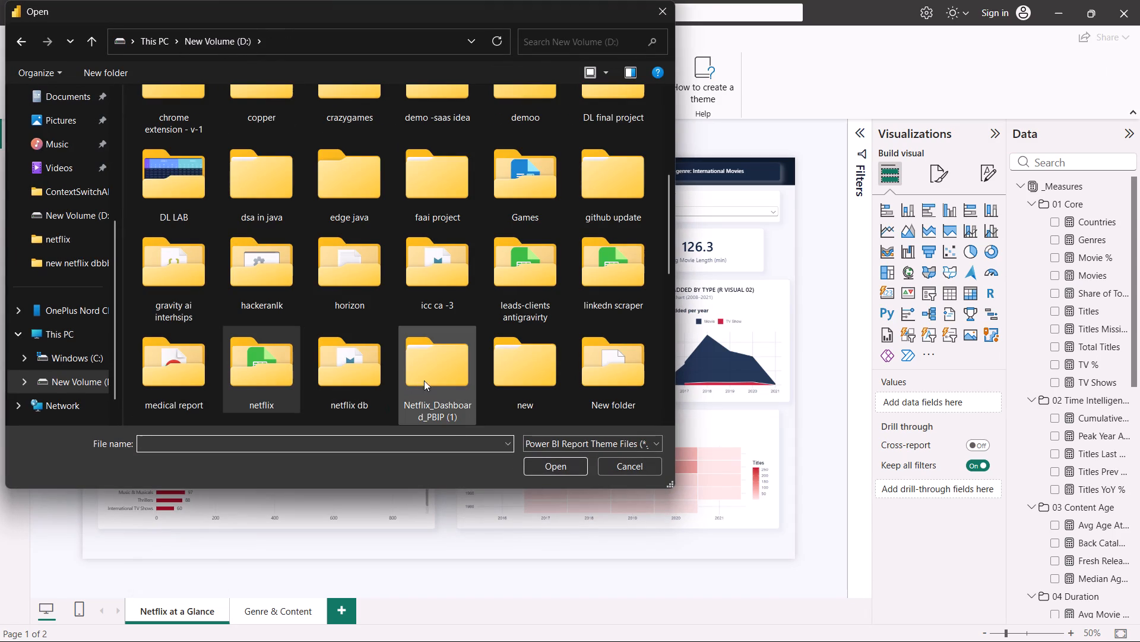
pyautogui.doubleClick(456, 383)
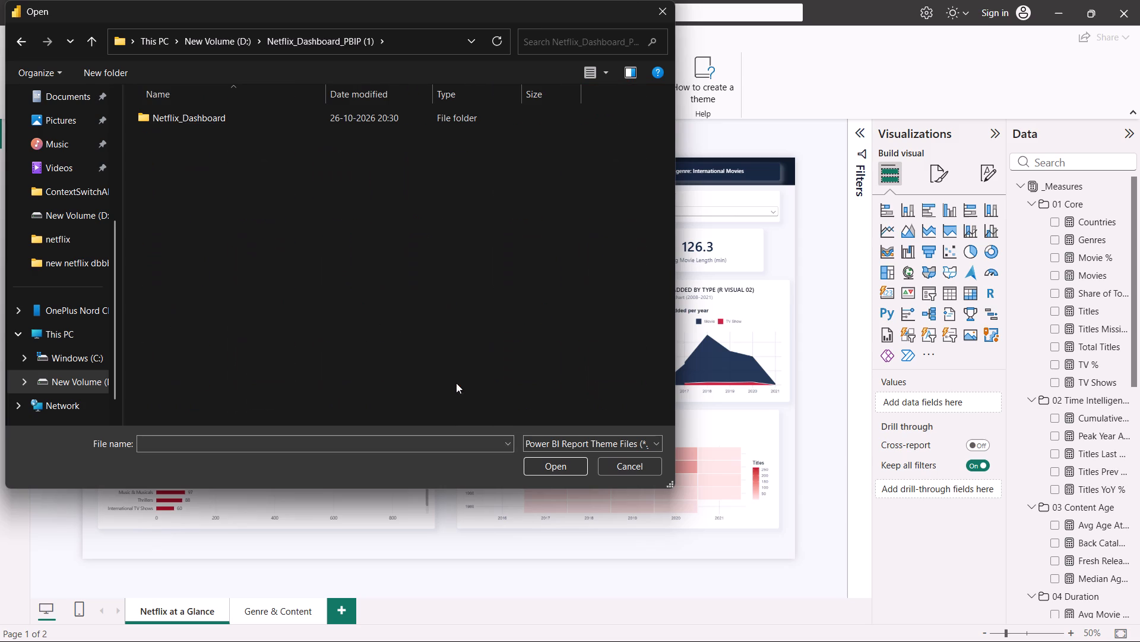
pyautogui.doubleClick(217, 124)
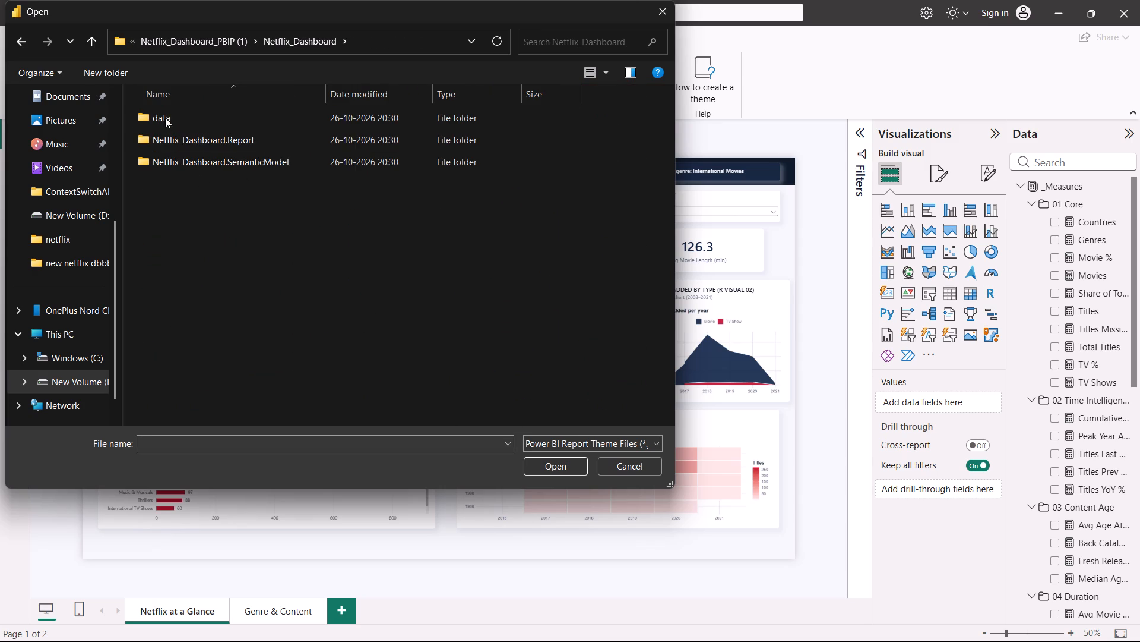
pyautogui.click(148, 112)
pyautogui.doubleClick(161, 131)
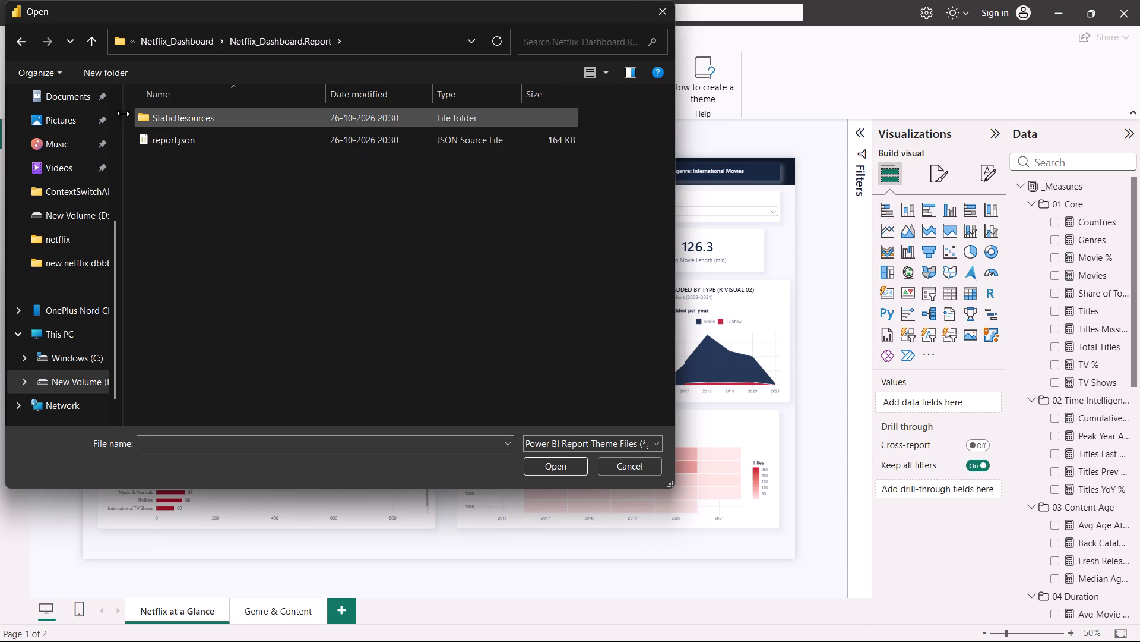
pyautogui.doubleClick(14, 47)
pyautogui.click(14, 47)
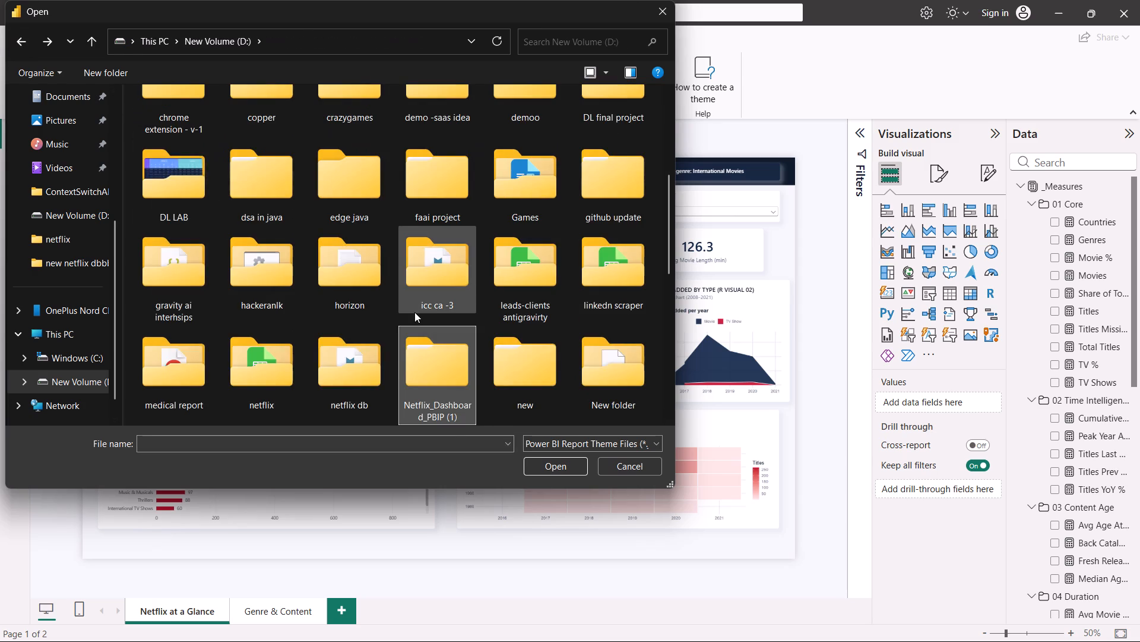
pyautogui.scroll(-3, 414, 312)
pyautogui.scroll(2, 341, 328)
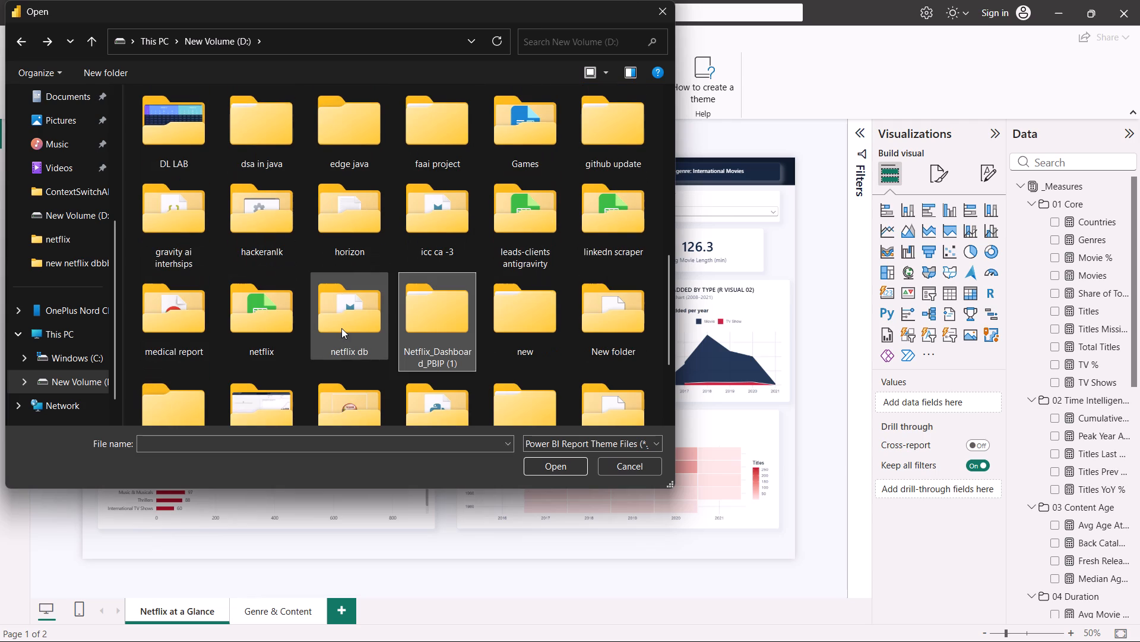
pyautogui.scroll(5, 419, 312)
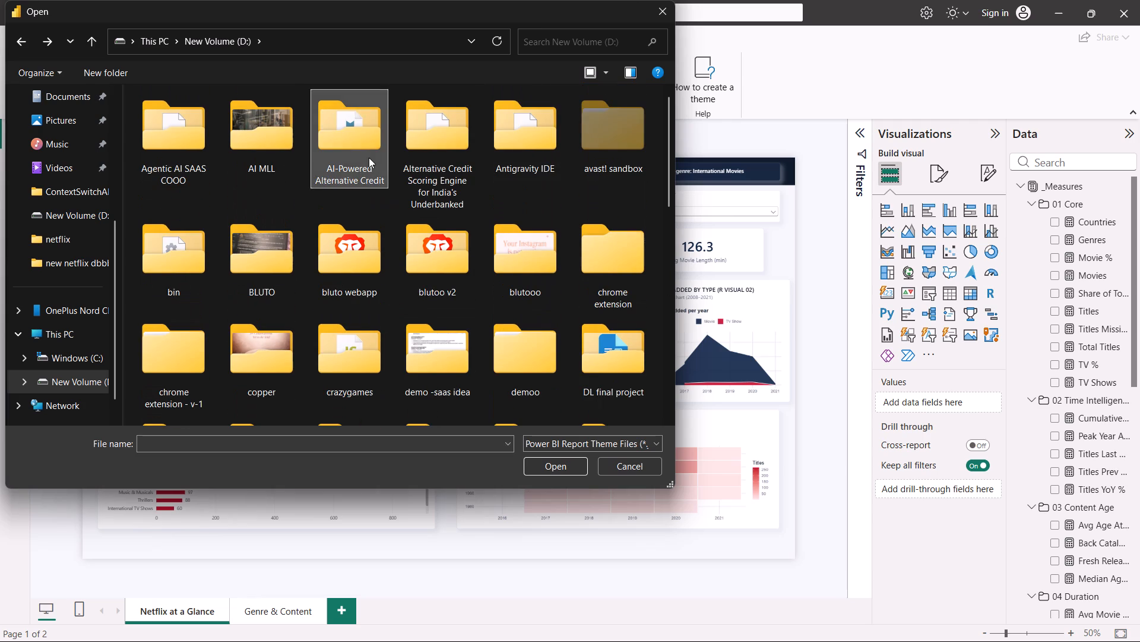
pyautogui.click(369, 158)
pyautogui.scroll(-1, 463, 303)
# Import NetflixExecutiveTheme.json from the RegisteredResources folder under Netflix_Dashboard.Report in Netflix_Dashboard_PBIP (1).
pyautogui.doubleClick(443, 308)
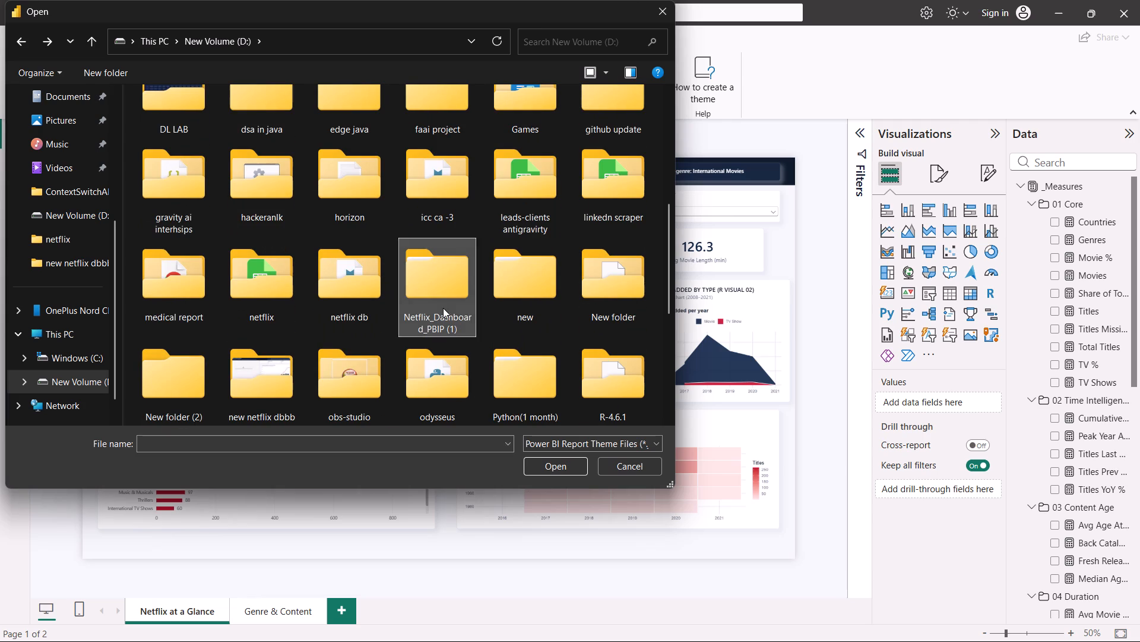
pyautogui.click(195, 102)
pyautogui.doubleClick(199, 110)
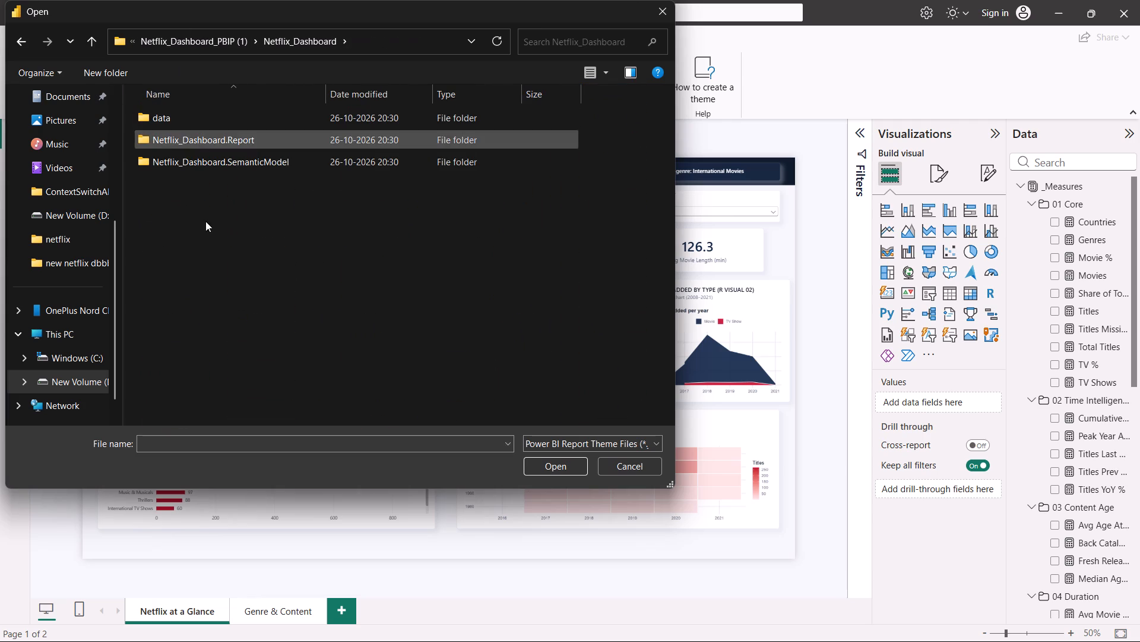
pyautogui.doubleClick(233, 162)
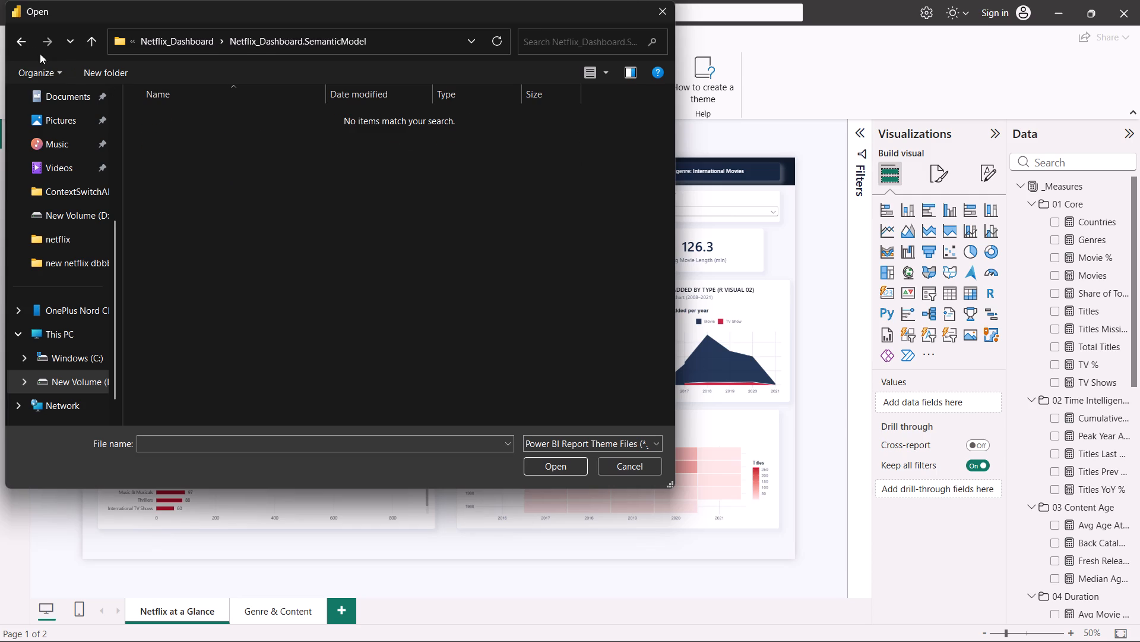
pyautogui.click(31, 47)
pyautogui.doubleClick(175, 136)
pyautogui.doubleClick(182, 123)
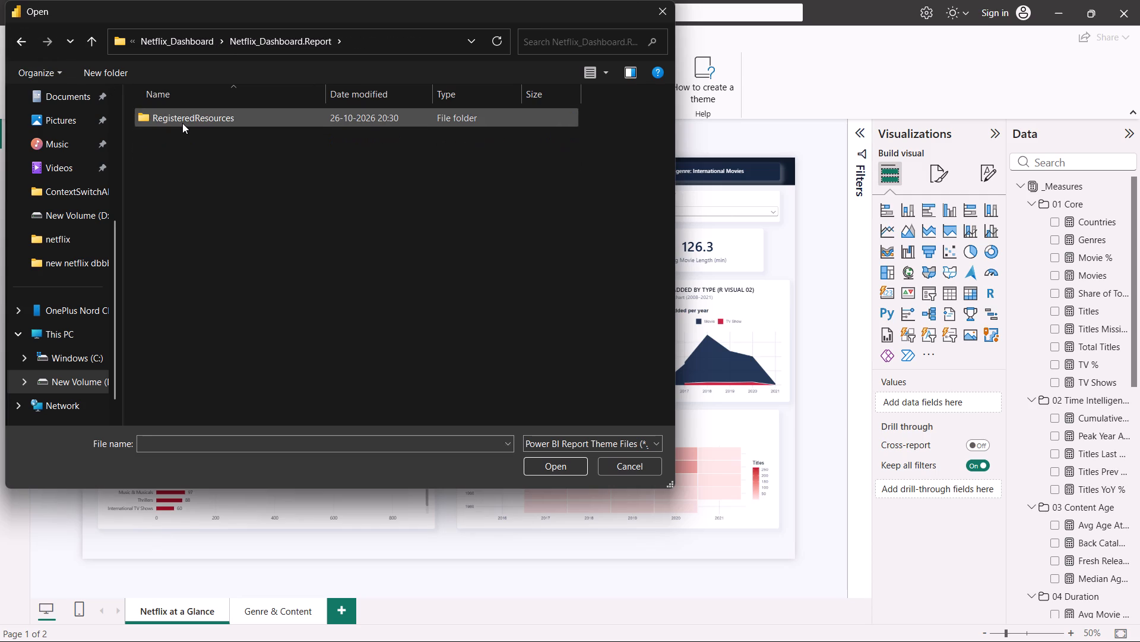
pyautogui.doubleClick(182, 123)
pyautogui.click(182, 123)
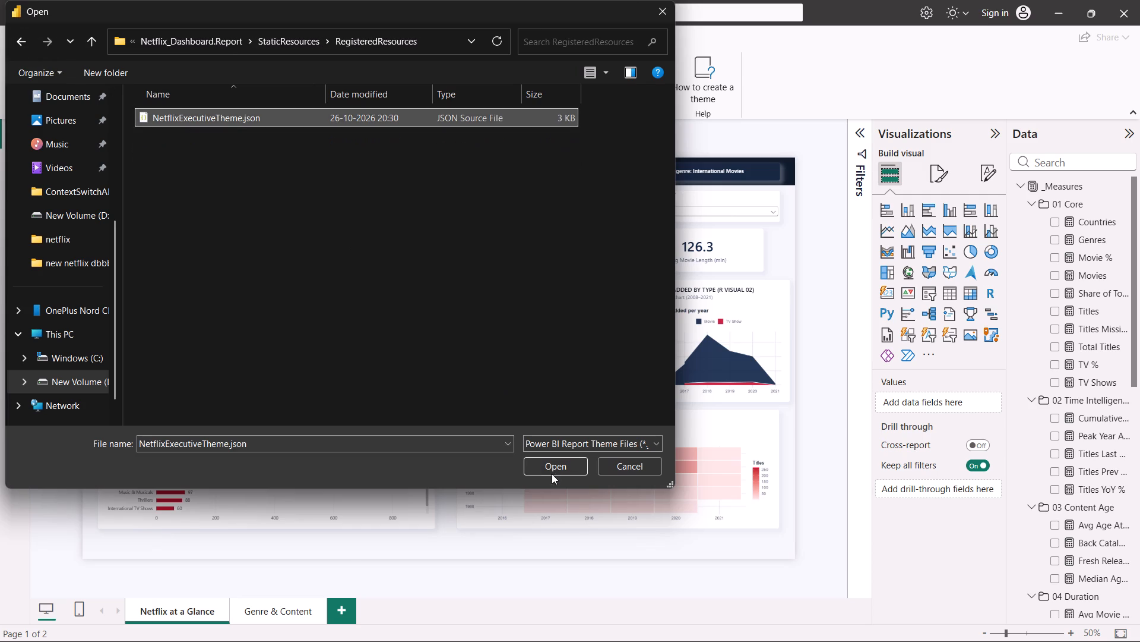
pyautogui.click(550, 470)
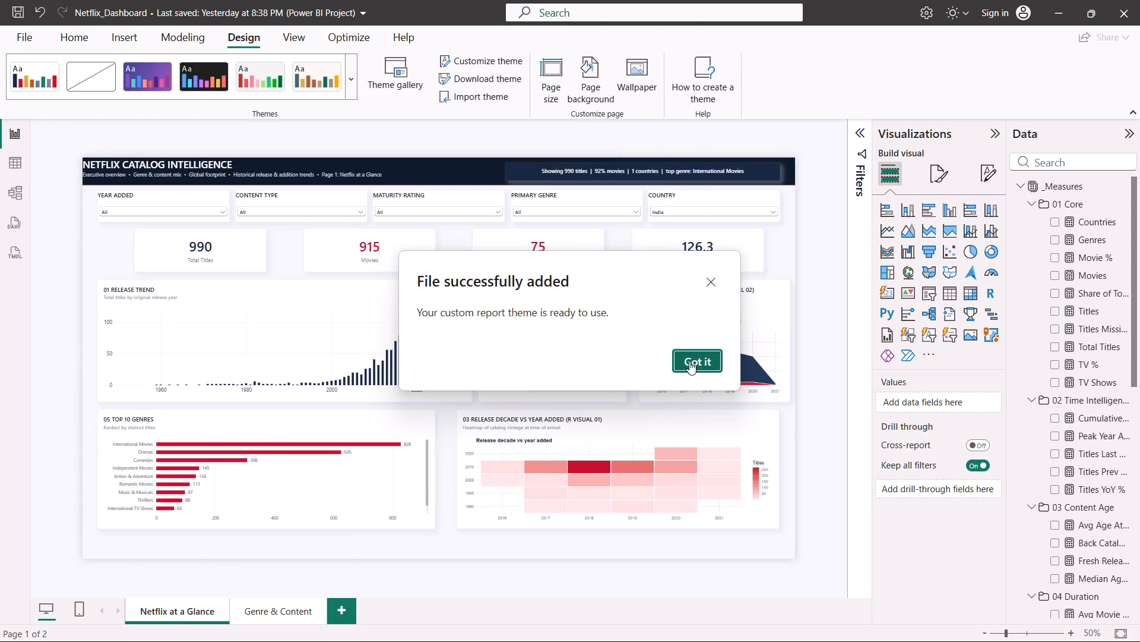
pyautogui.click(689, 361)
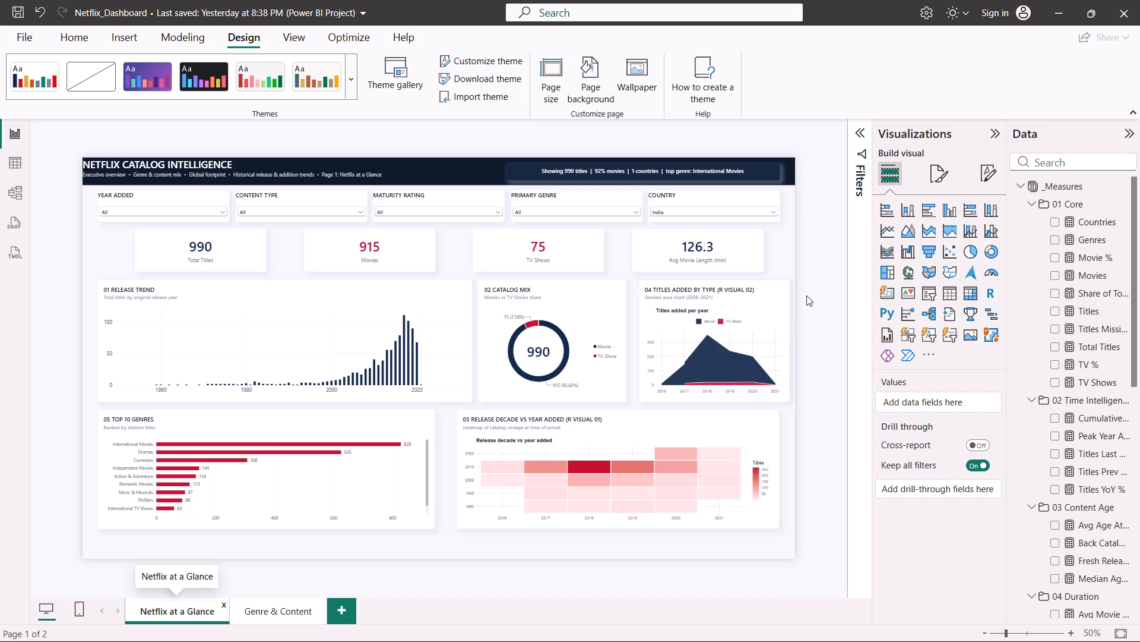
# Switch to Brave, look over the UAE F&B dataset post and its theme attachments, and close the page.
pyautogui.hotkey('alt', 'Tab')
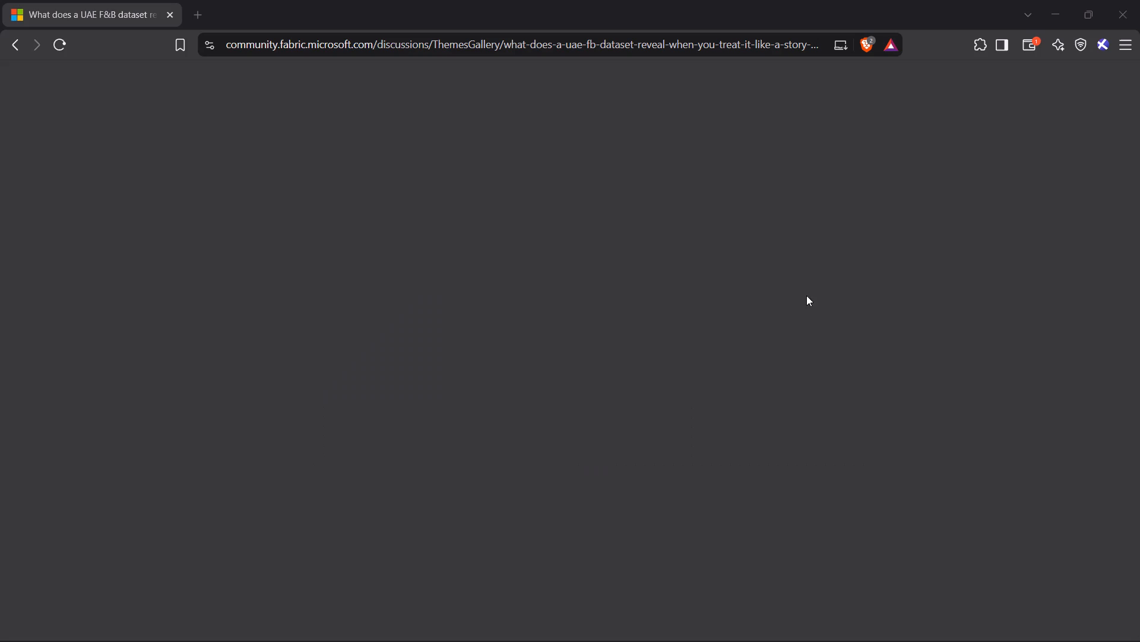
pyautogui.scroll(-4, 626, 351)
pyautogui.scroll(2, 626, 351)
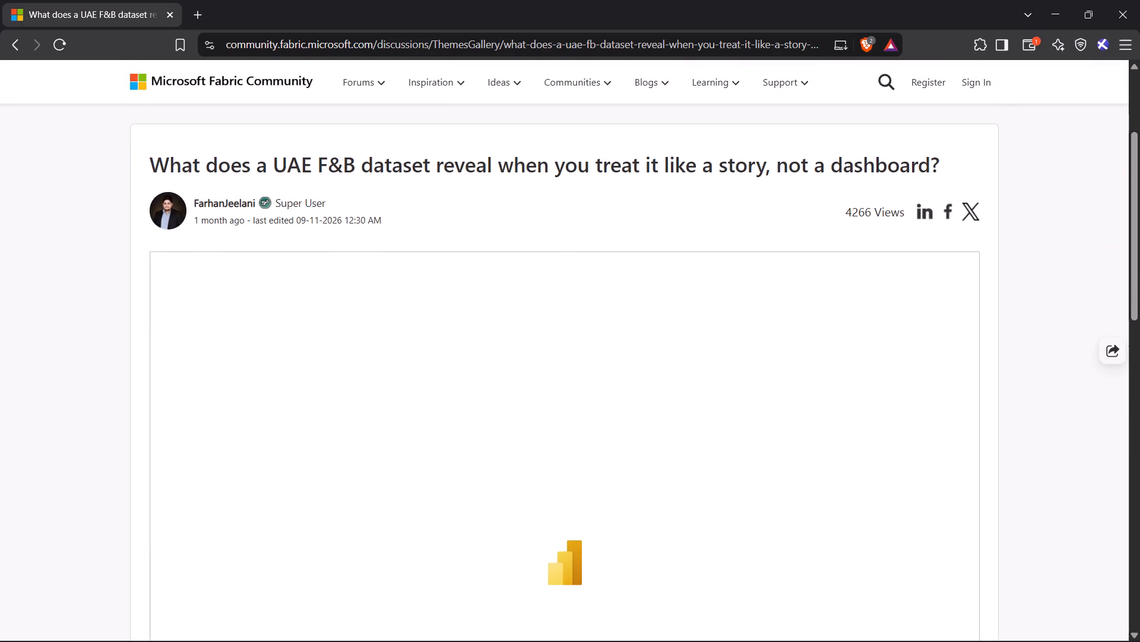
pyautogui.scroll(-8, 626, 351)
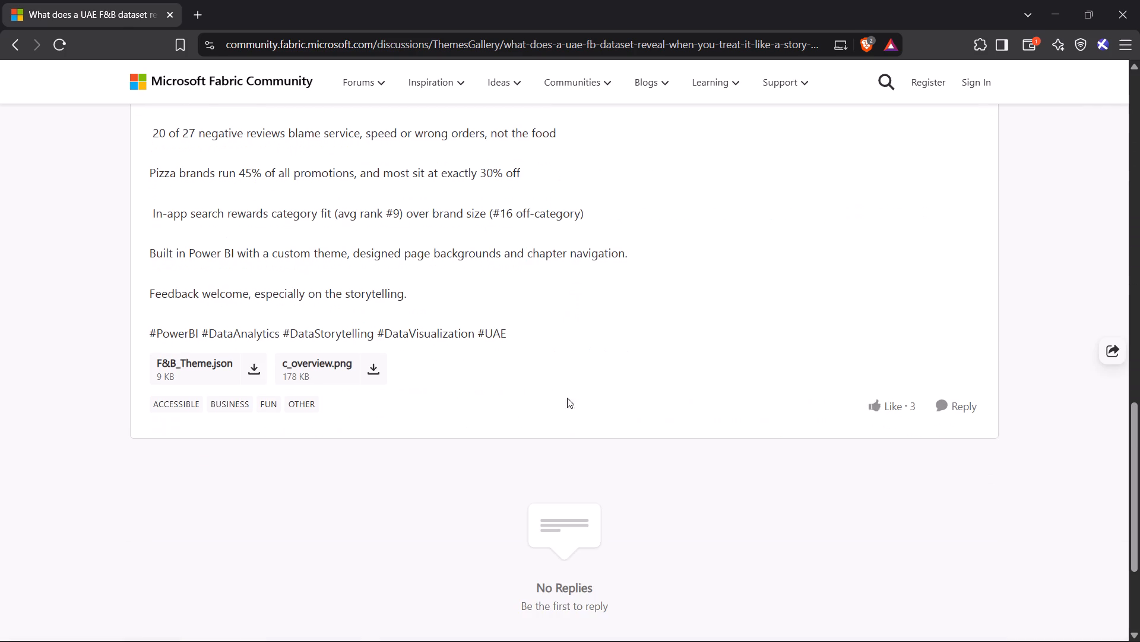
pyautogui.hotkey('ctrl', 'w')
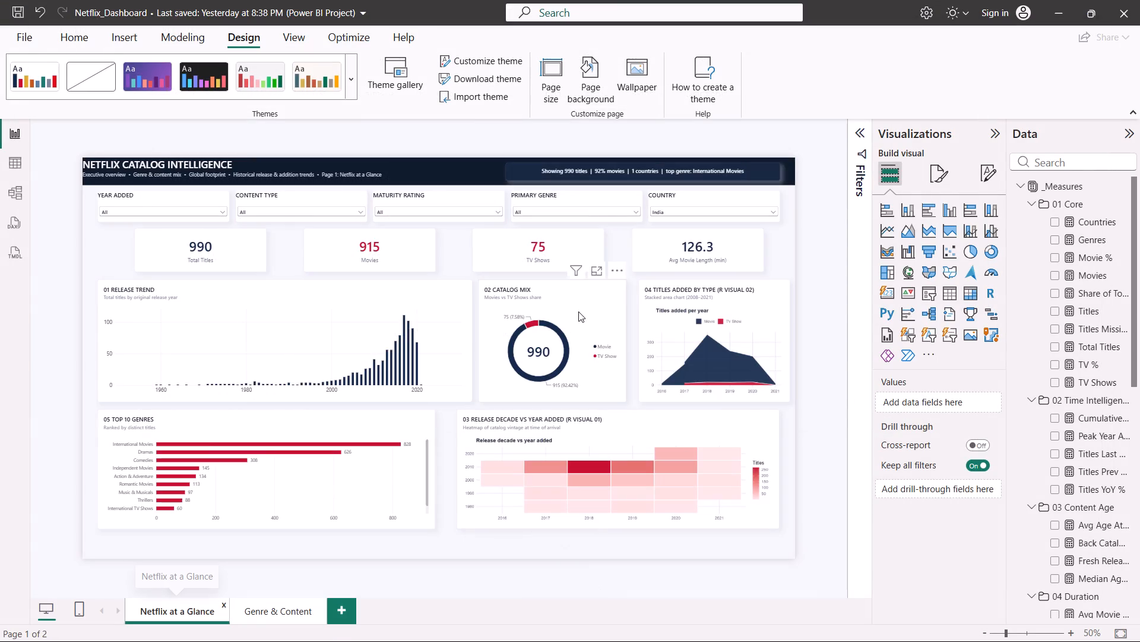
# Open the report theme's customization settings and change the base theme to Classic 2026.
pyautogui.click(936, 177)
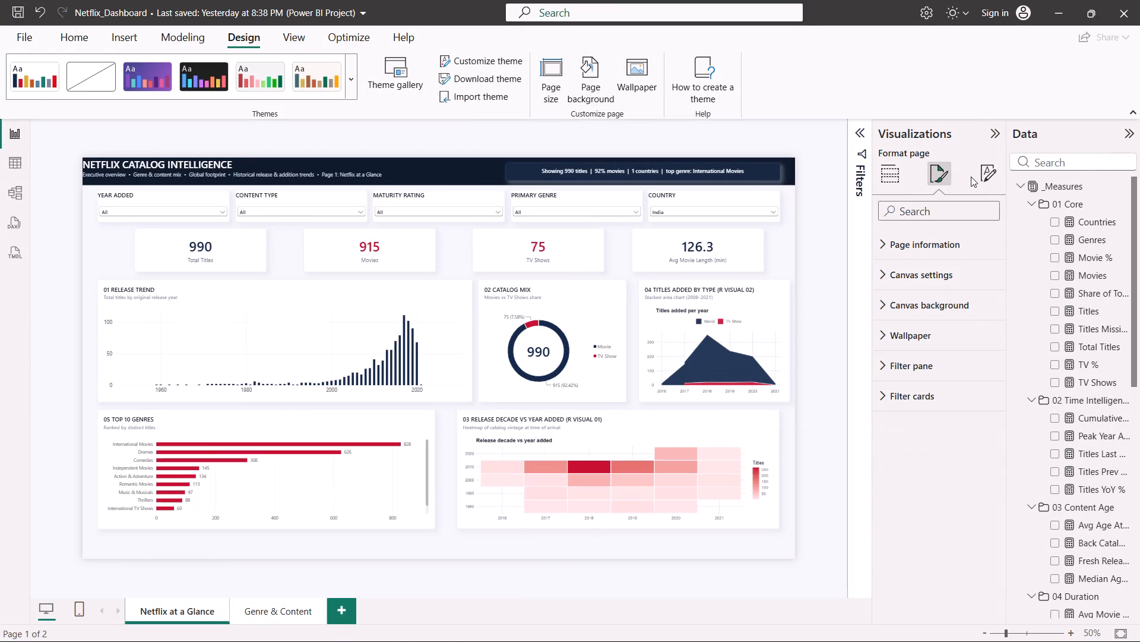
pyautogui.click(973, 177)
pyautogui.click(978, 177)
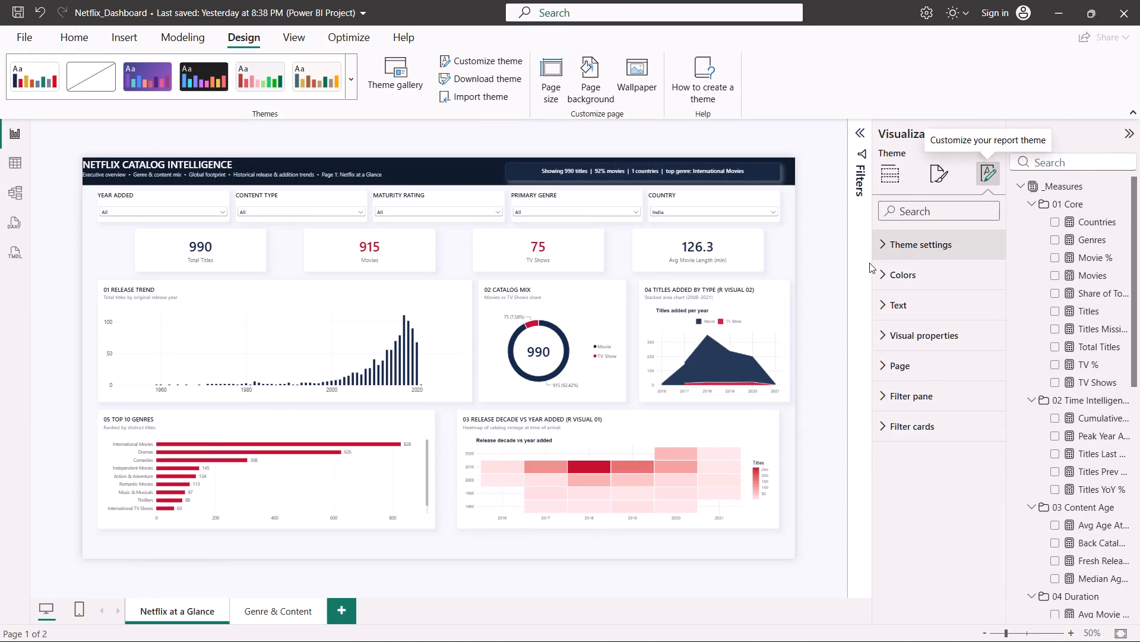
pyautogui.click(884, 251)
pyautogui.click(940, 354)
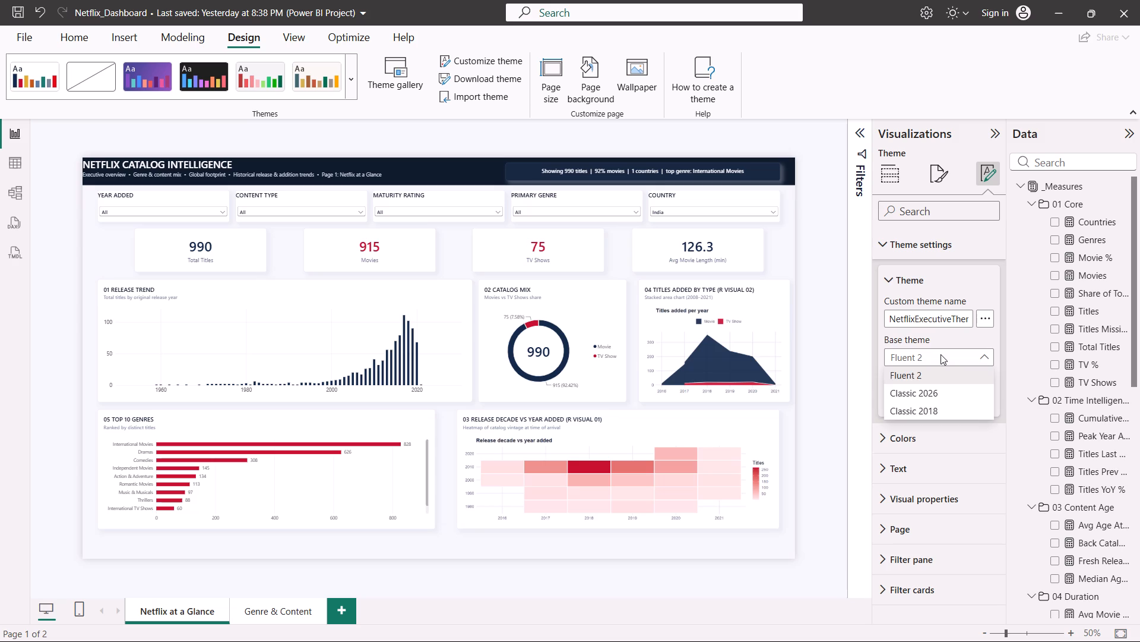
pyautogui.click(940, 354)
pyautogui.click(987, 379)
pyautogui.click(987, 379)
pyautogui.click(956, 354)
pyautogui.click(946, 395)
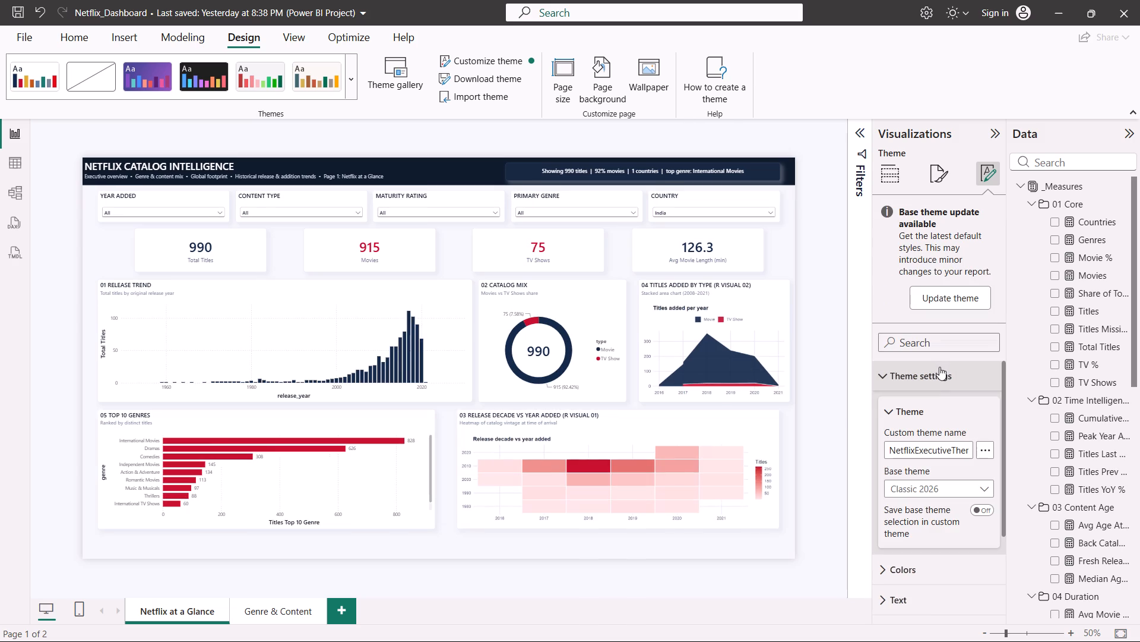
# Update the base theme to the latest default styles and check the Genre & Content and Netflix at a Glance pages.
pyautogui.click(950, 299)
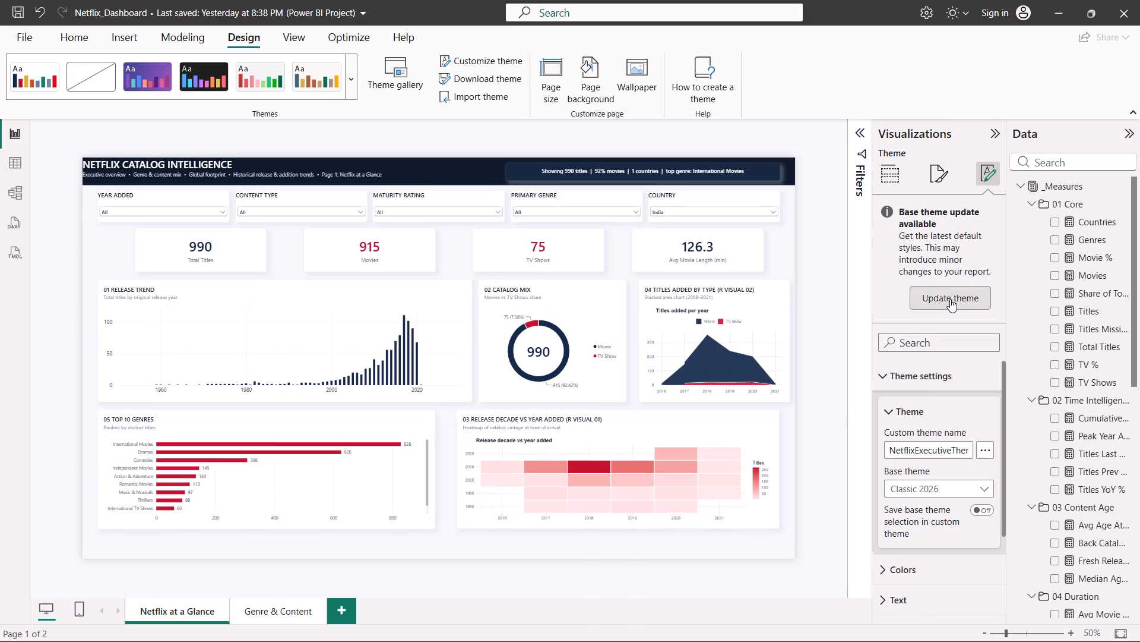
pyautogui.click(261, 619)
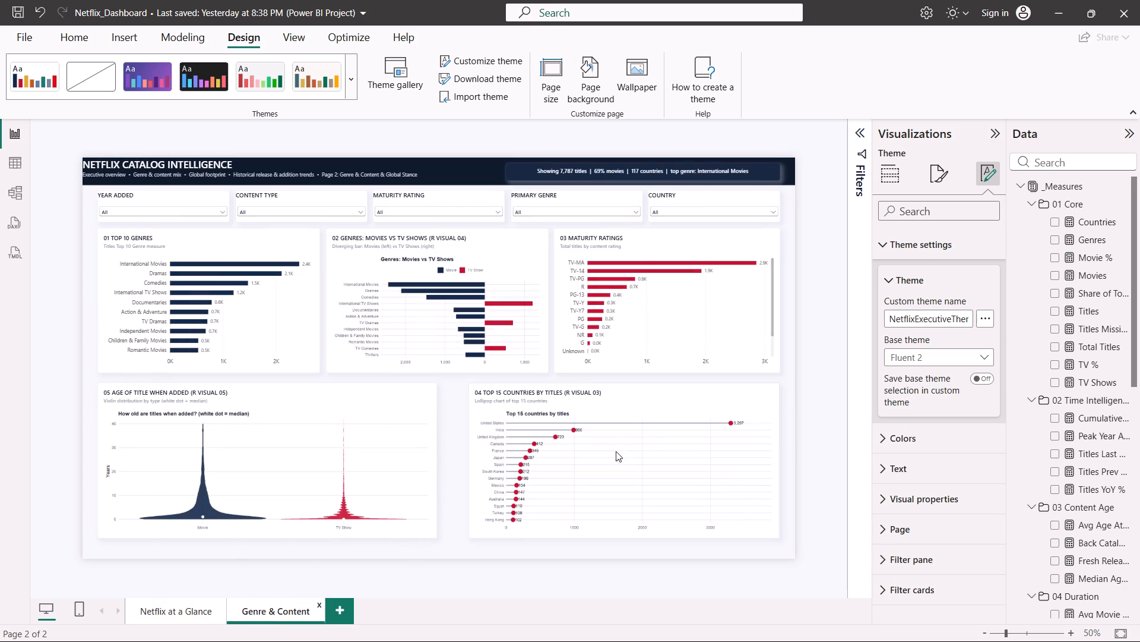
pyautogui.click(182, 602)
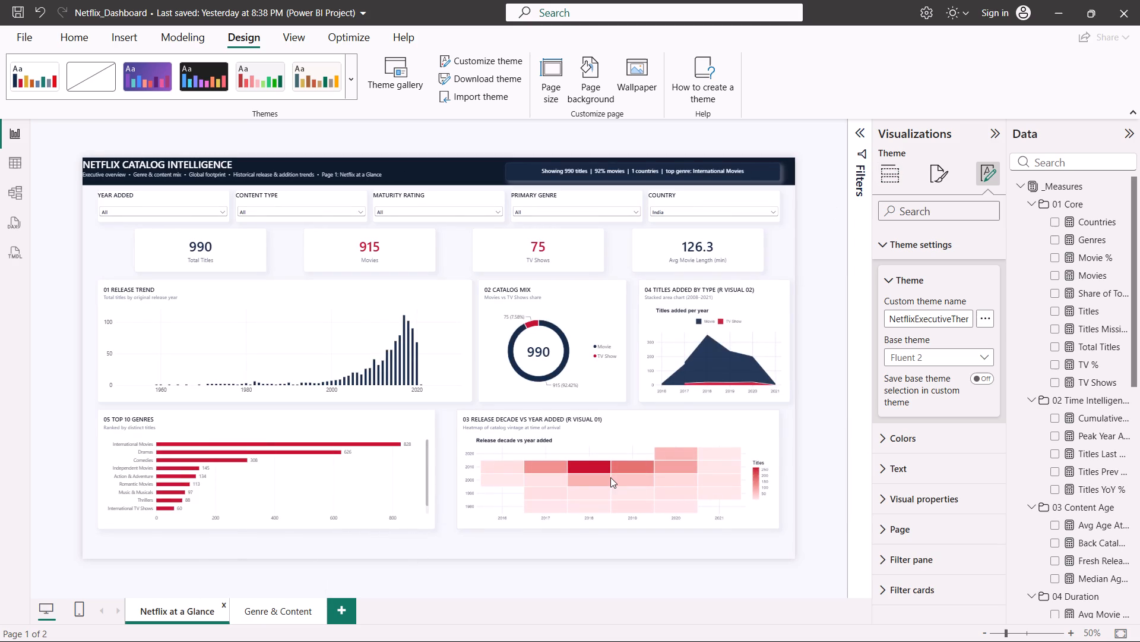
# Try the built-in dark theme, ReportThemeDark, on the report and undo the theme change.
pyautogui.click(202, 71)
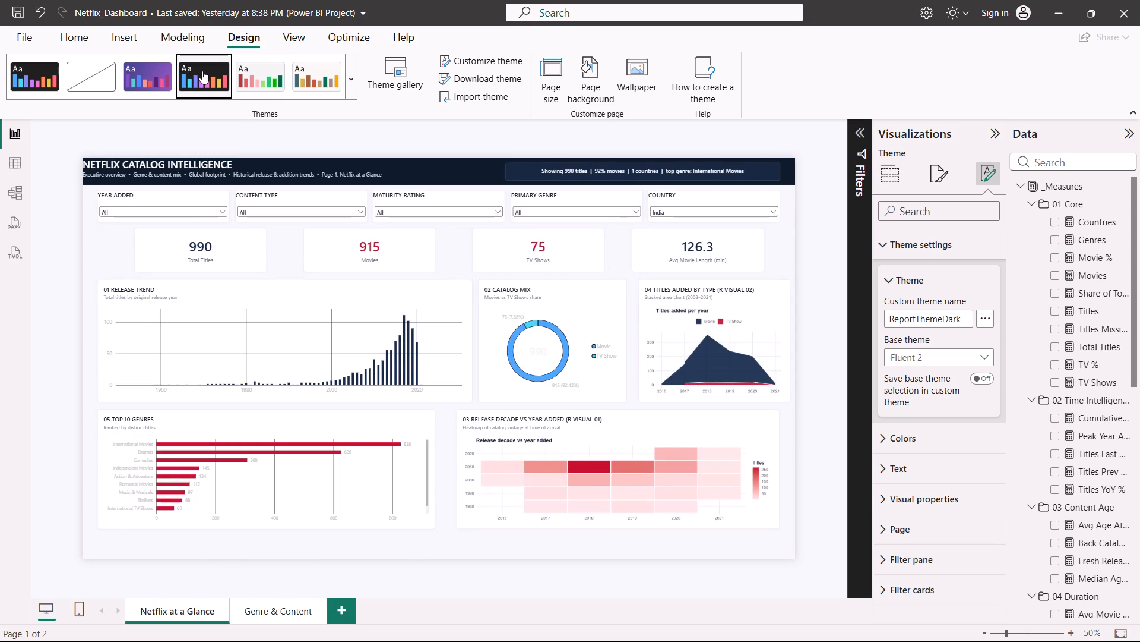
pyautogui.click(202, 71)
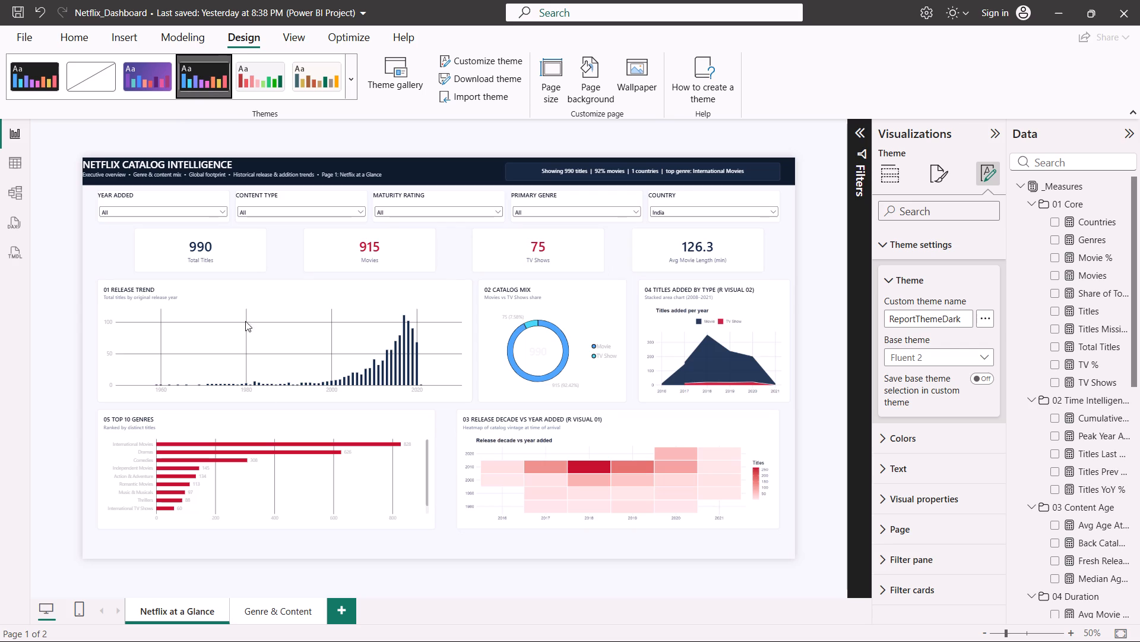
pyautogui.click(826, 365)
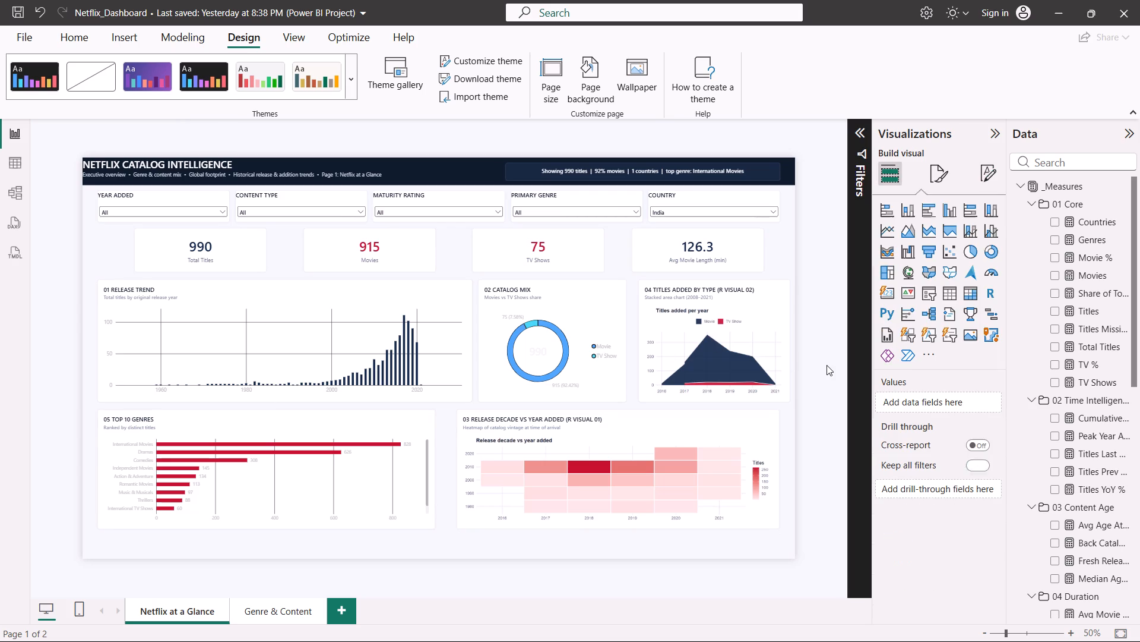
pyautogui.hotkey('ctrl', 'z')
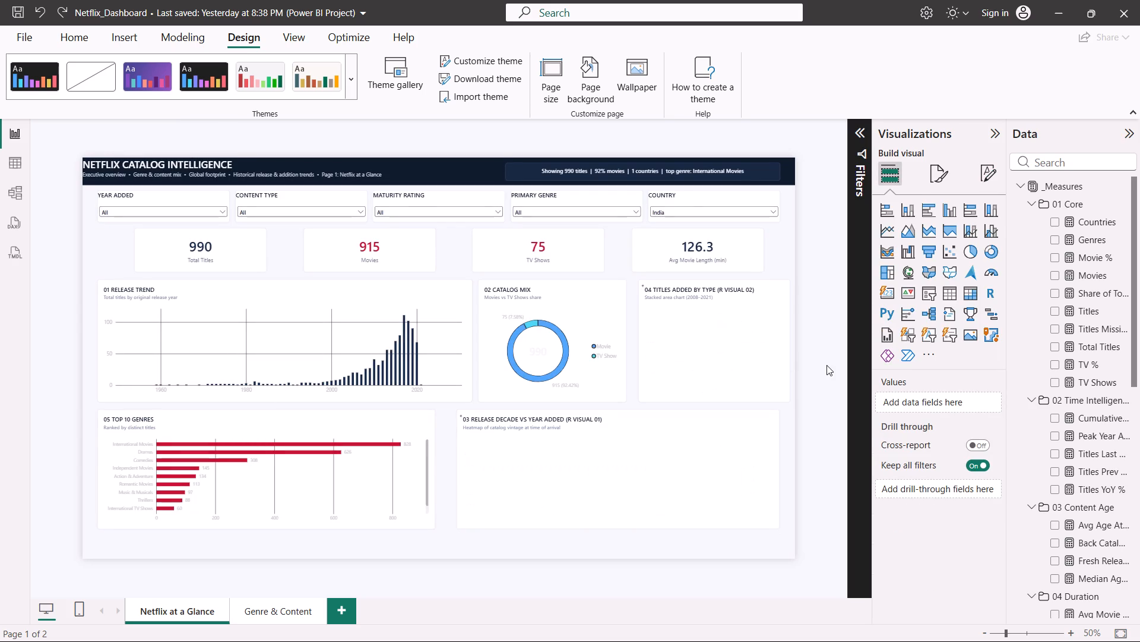
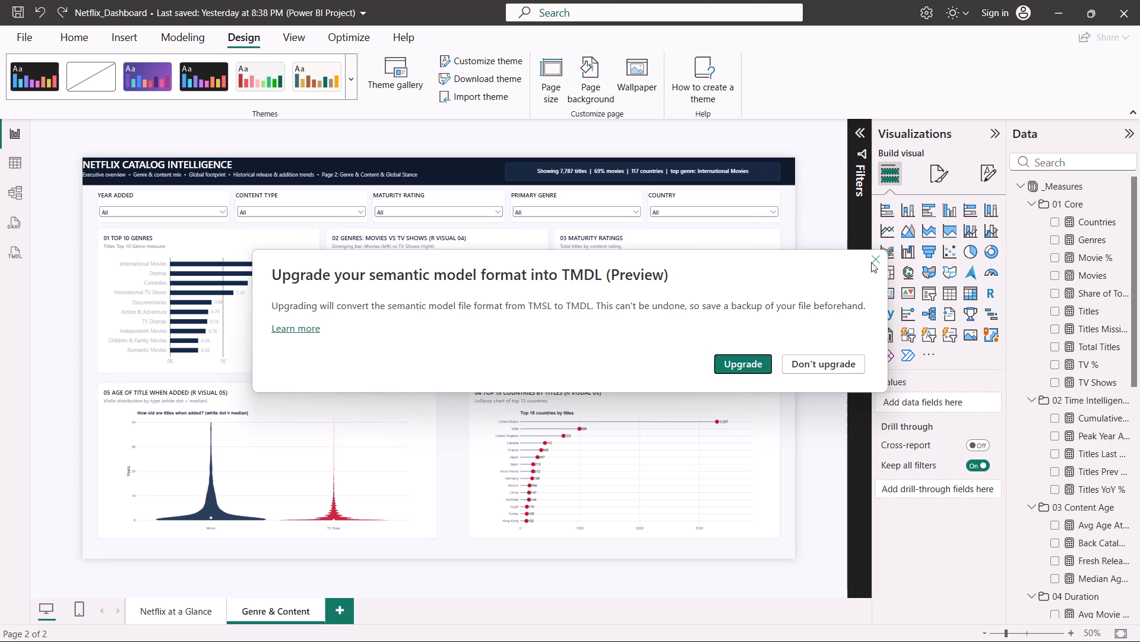
pyautogui.click(871, 262)
pyautogui.click(21, 40)
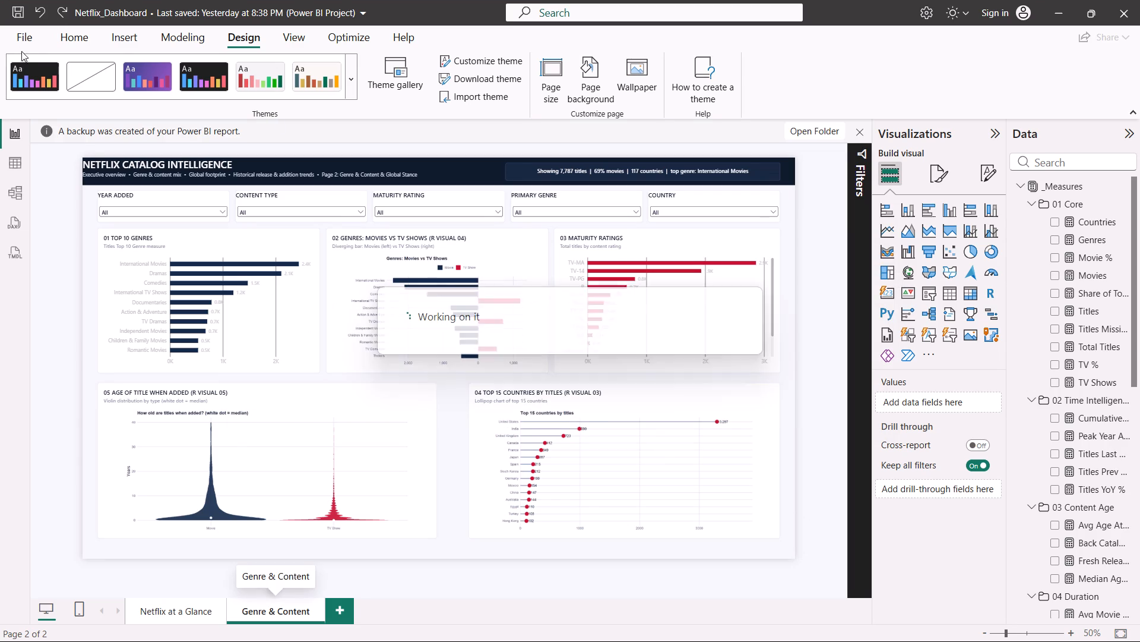